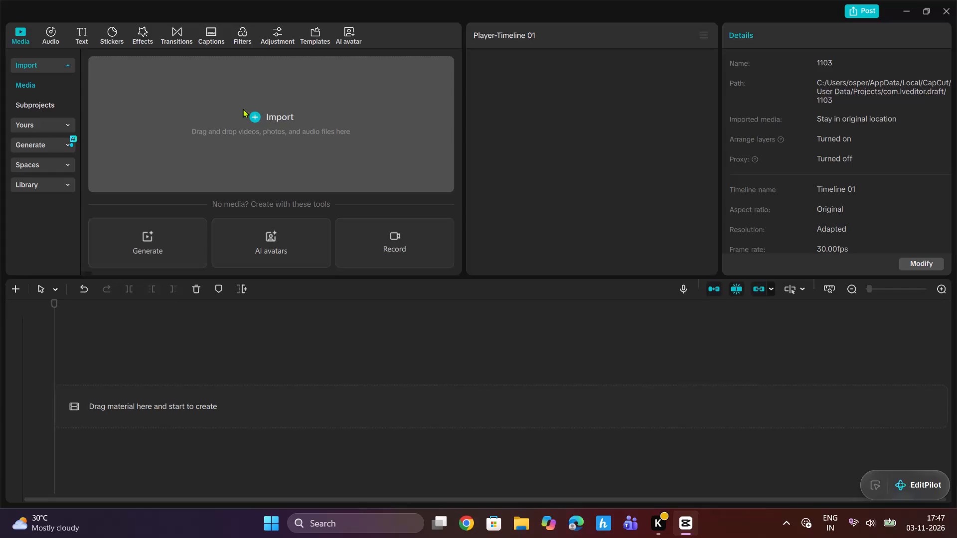
left_click(273, 141)
left_click(259, 130)
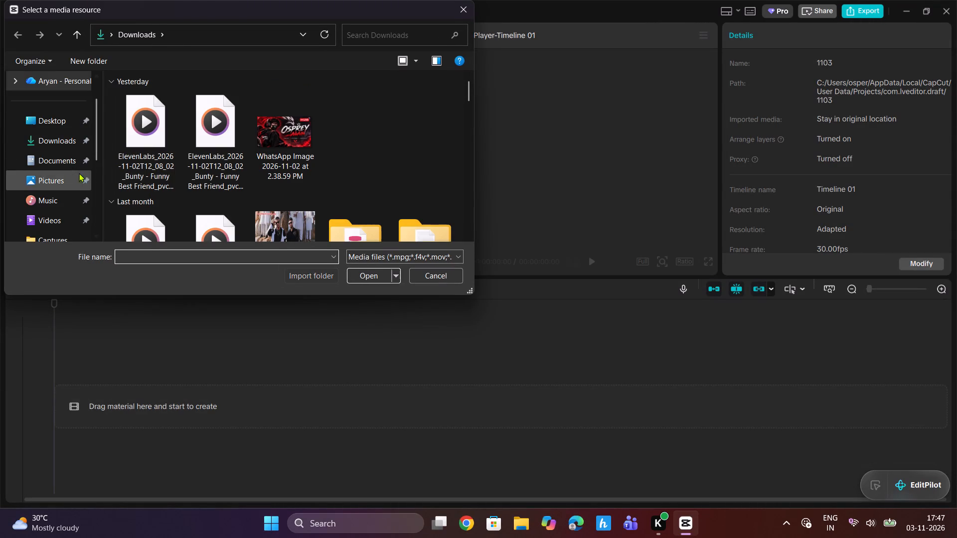
left_click(58, 143)
left_click(58, 143)
left_click(41, 167)
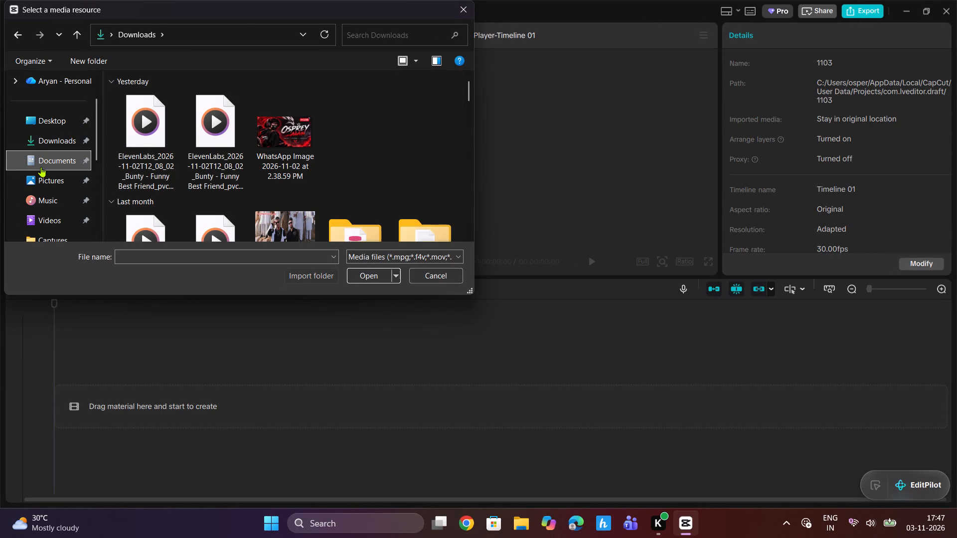
left_click(55, 183)
left_click(58, 199)
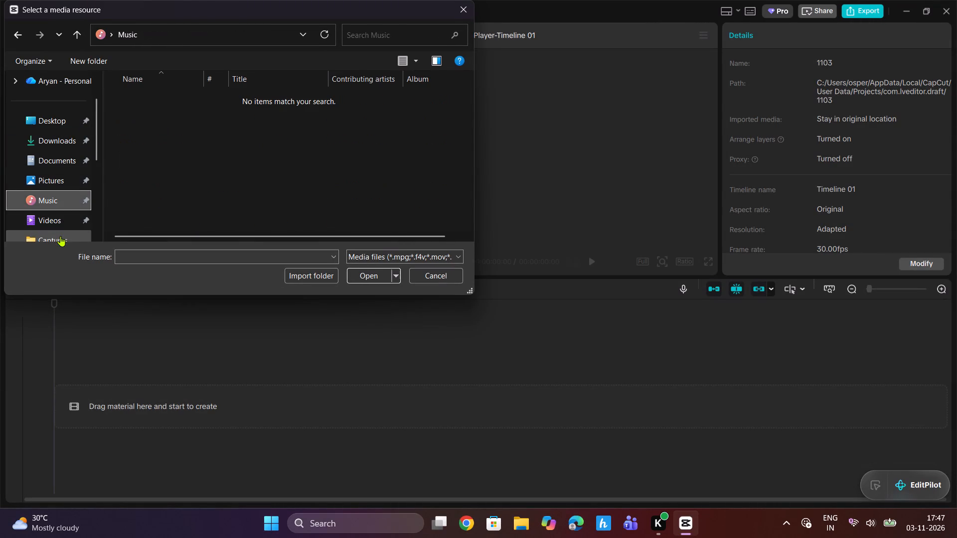
left_click(61, 236)
scroll(355, 187, "down", 3)
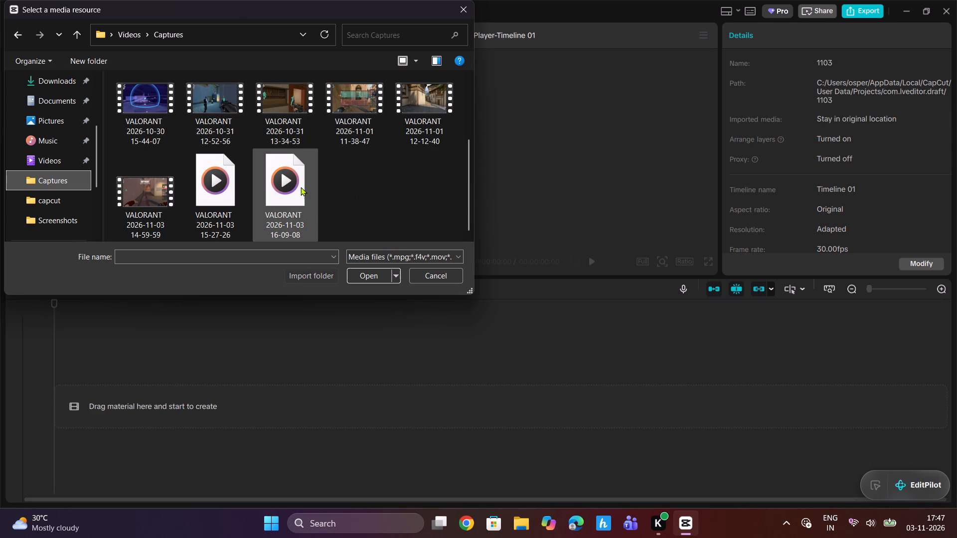
double_click(133, 195)
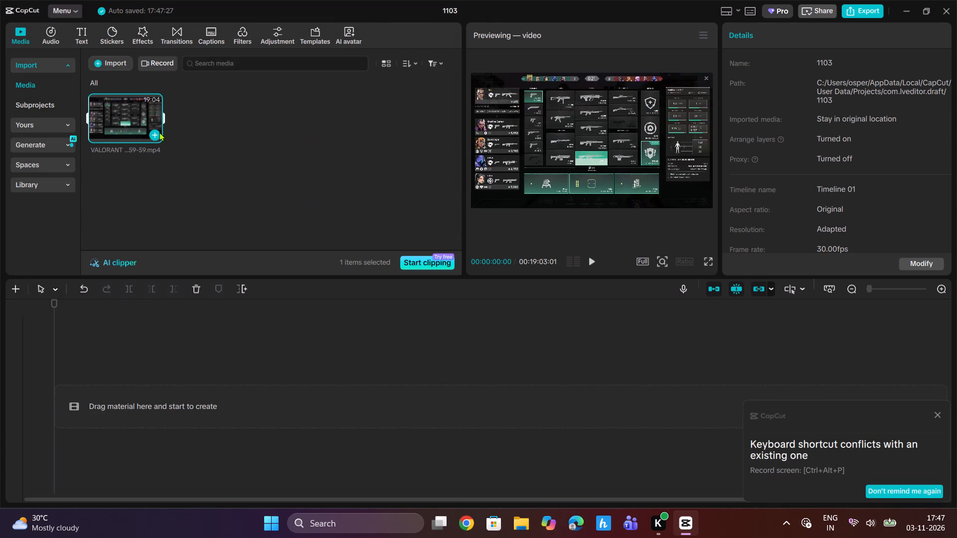
Add the imported VALORANT clip to the empty timeline.
left_click(159, 132)
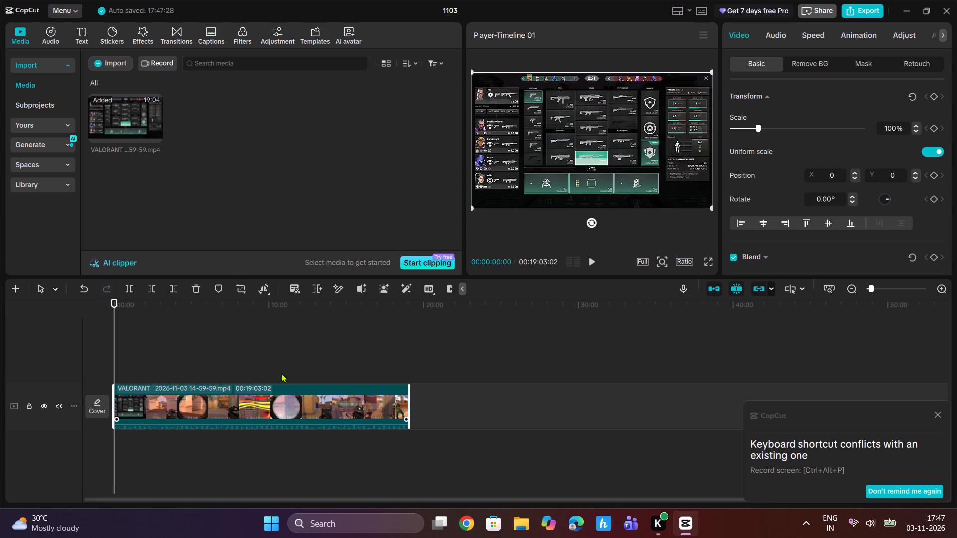
Scrub through the gameplay clip from its start to about 4:05 and examine the rounds for usable moments.
left_click_drag(879, 288, 887, 286)
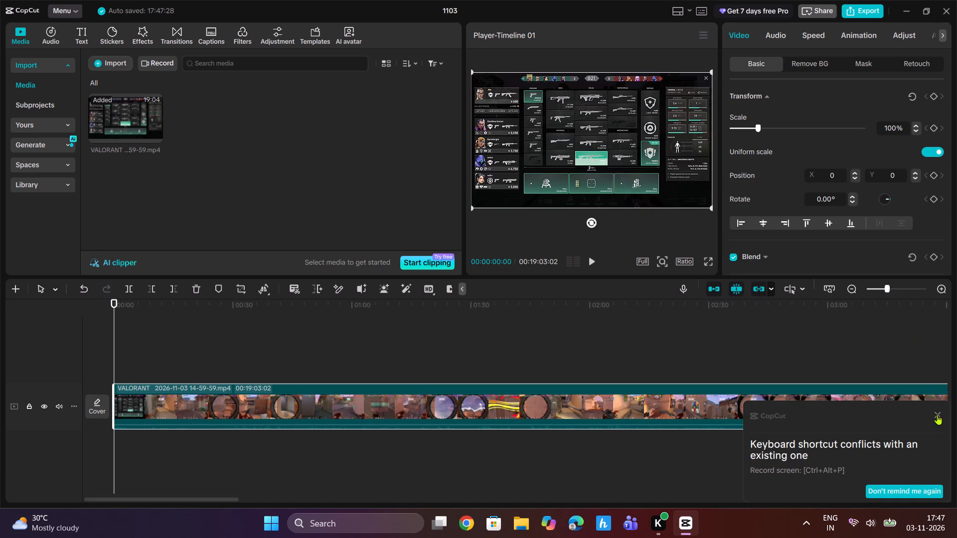
left_click(937, 413)
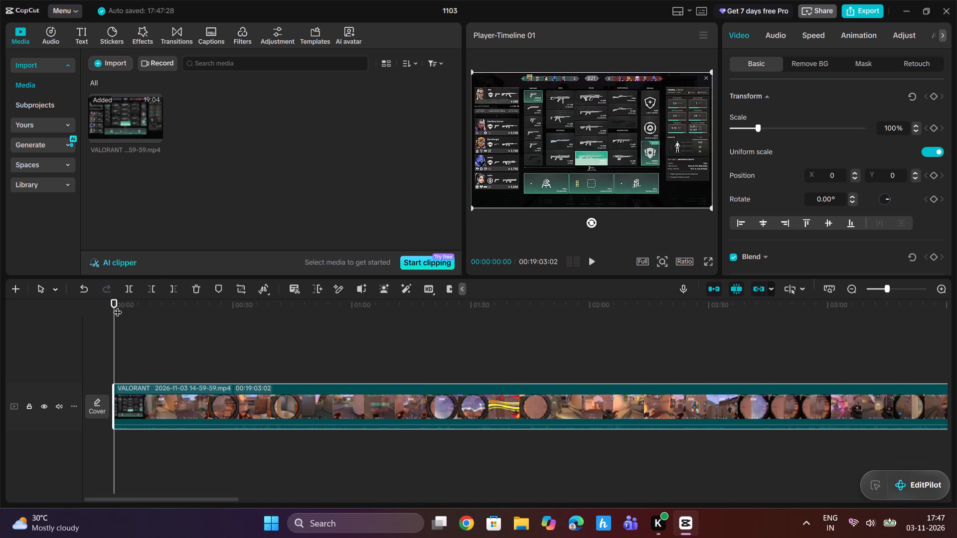
left_click_drag(115, 306, 198, 304)
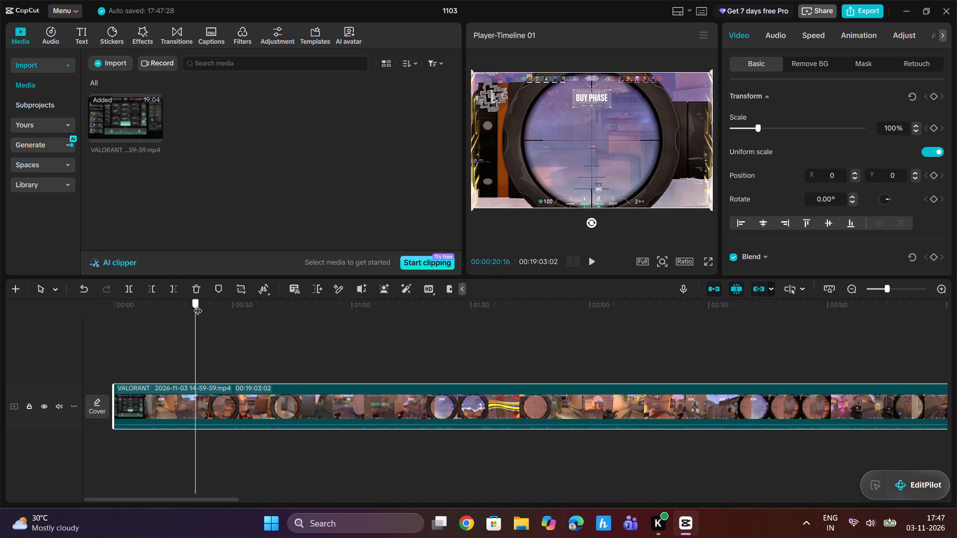
left_click_drag(198, 304, 254, 304)
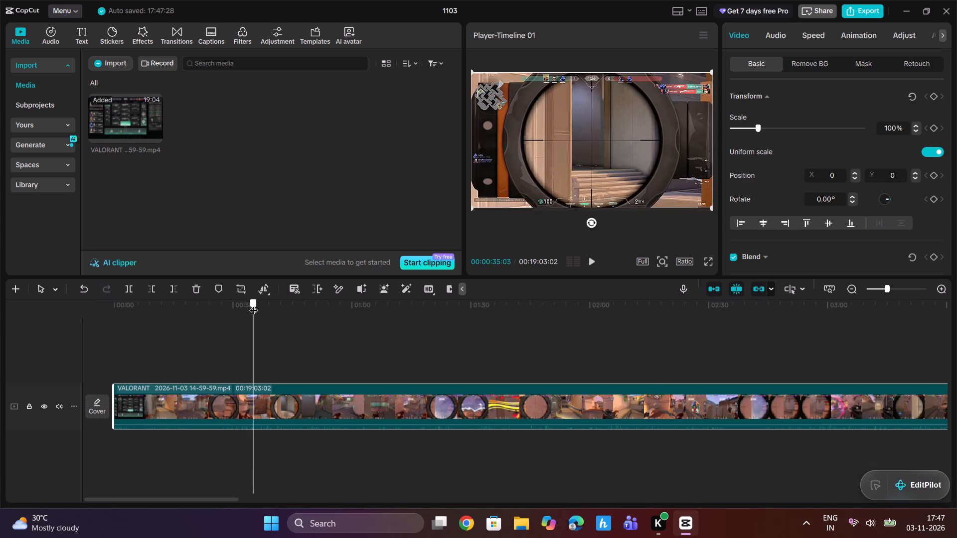
left_click_drag(254, 304, 283, 304)
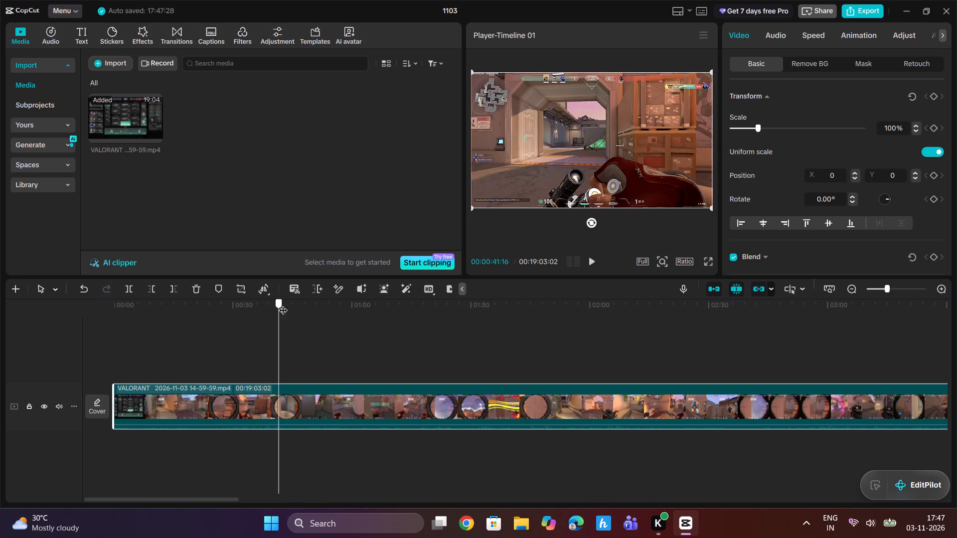
left_click_drag(283, 304, 330, 302)
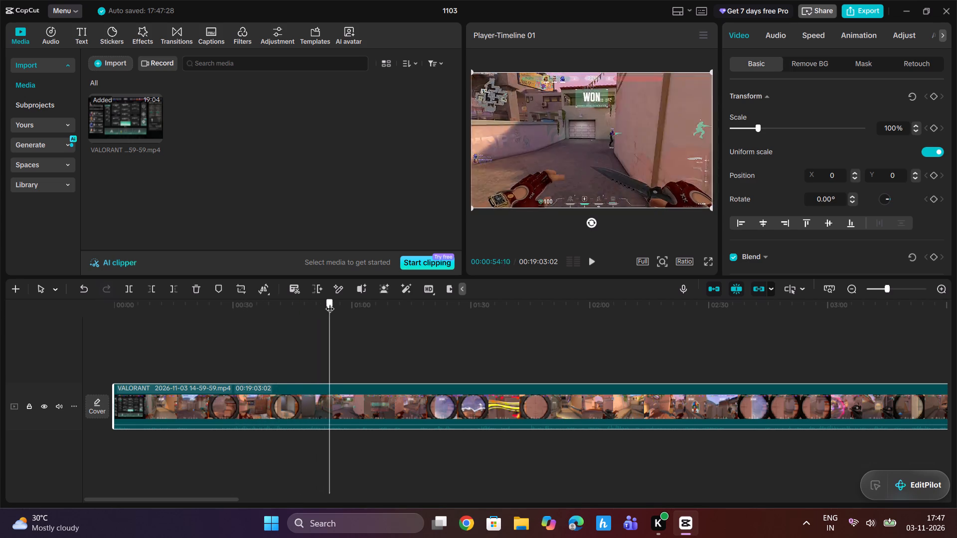
left_click_drag(330, 302, 391, 297)
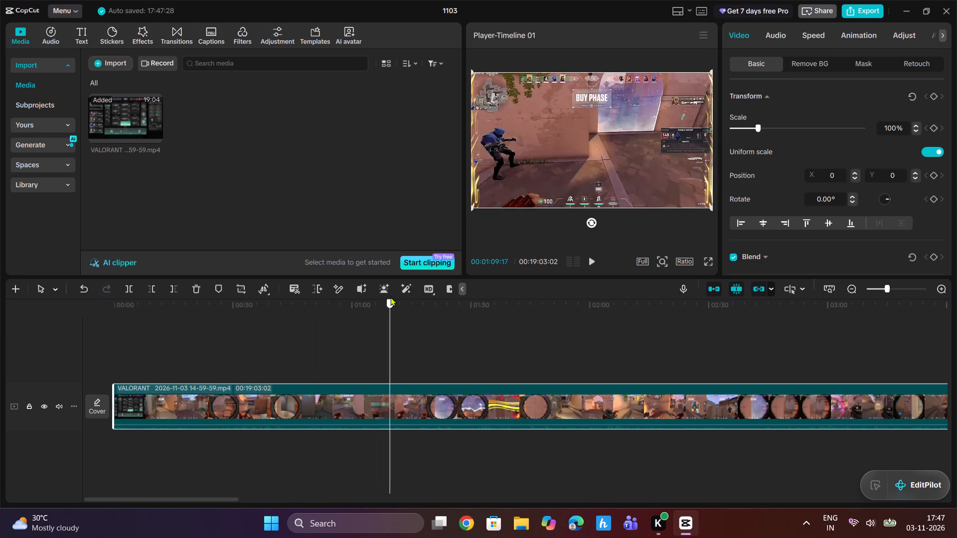
left_click_drag(391, 297, 467, 295)
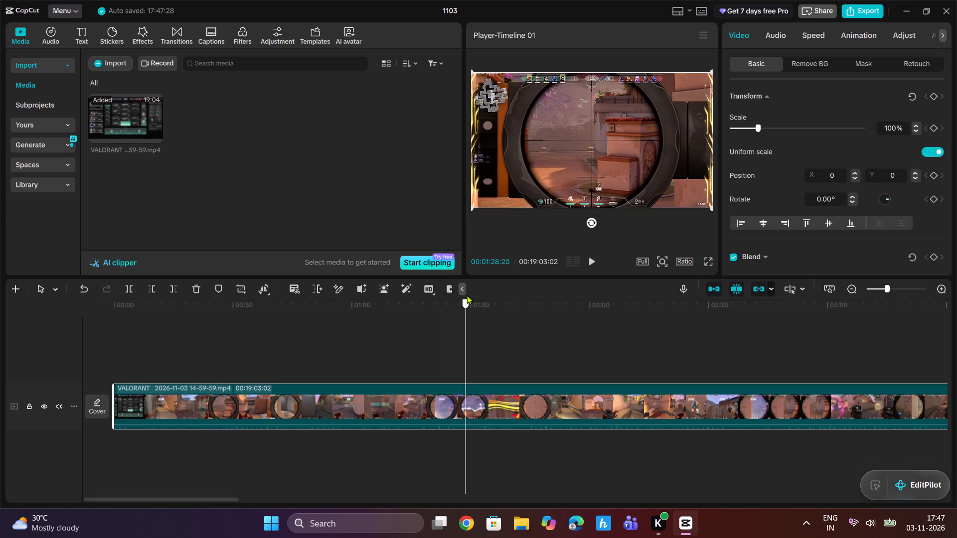
left_click_drag(467, 295, 545, 294)
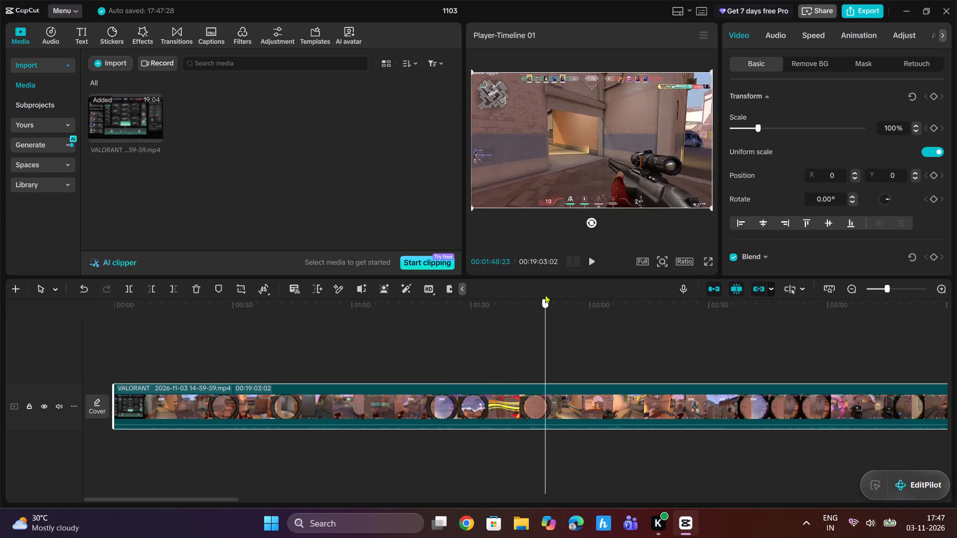
left_click_drag(545, 294, 539, 295)
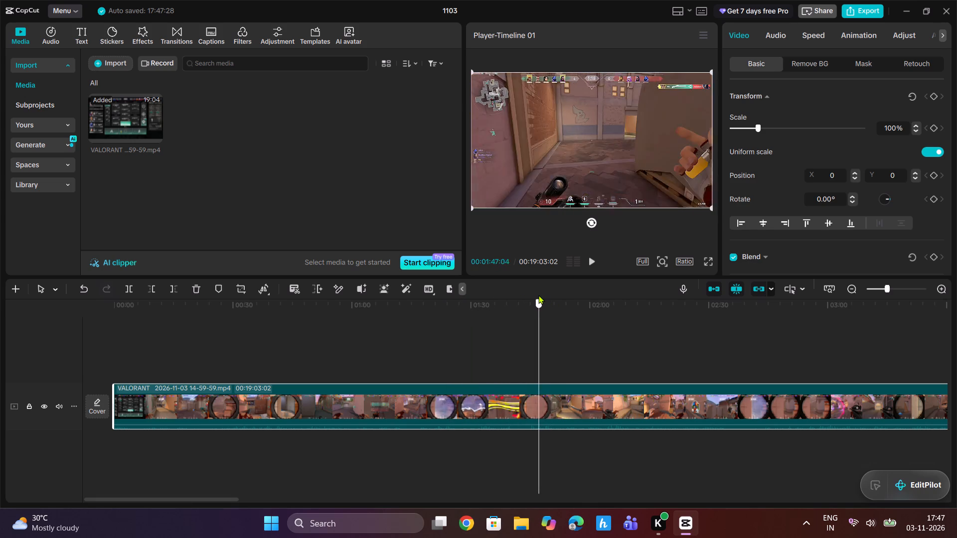
left_click_drag(539, 295, 527, 296)
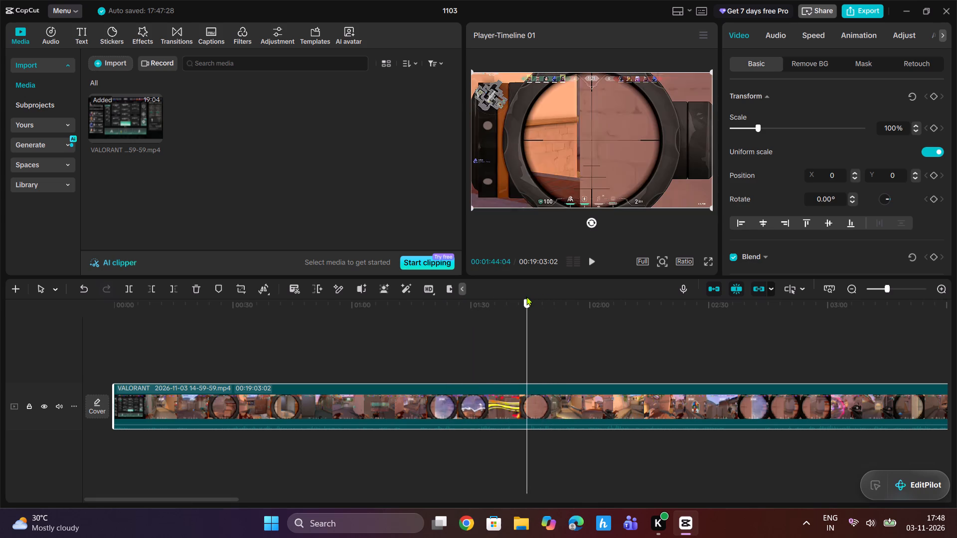
left_click_drag(527, 296, 564, 295)
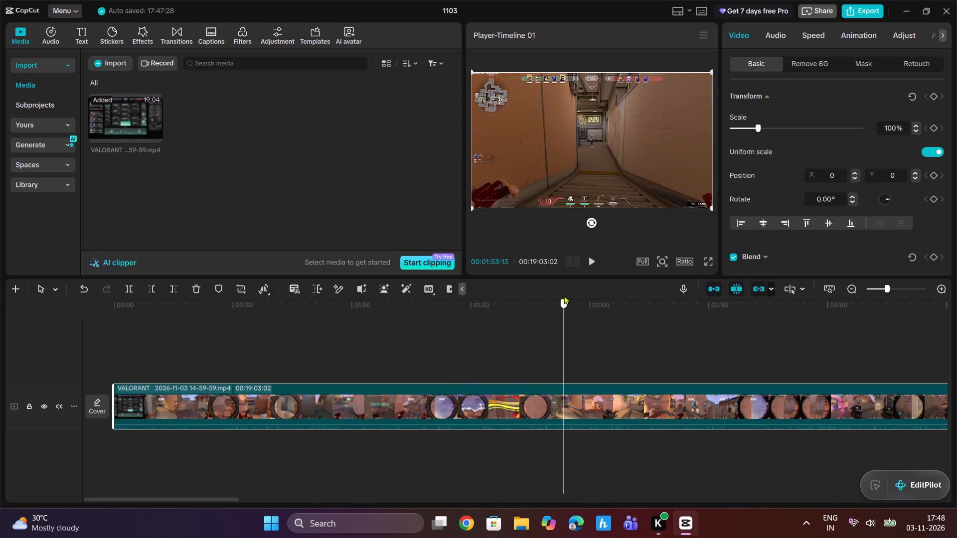
left_click_drag(564, 295, 614, 292)
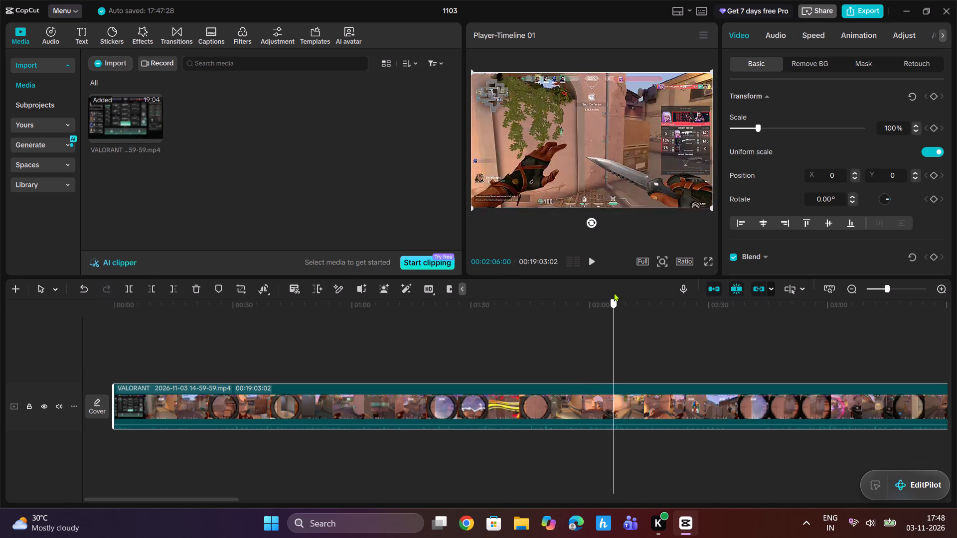
left_click_drag(614, 292, 678, 290)
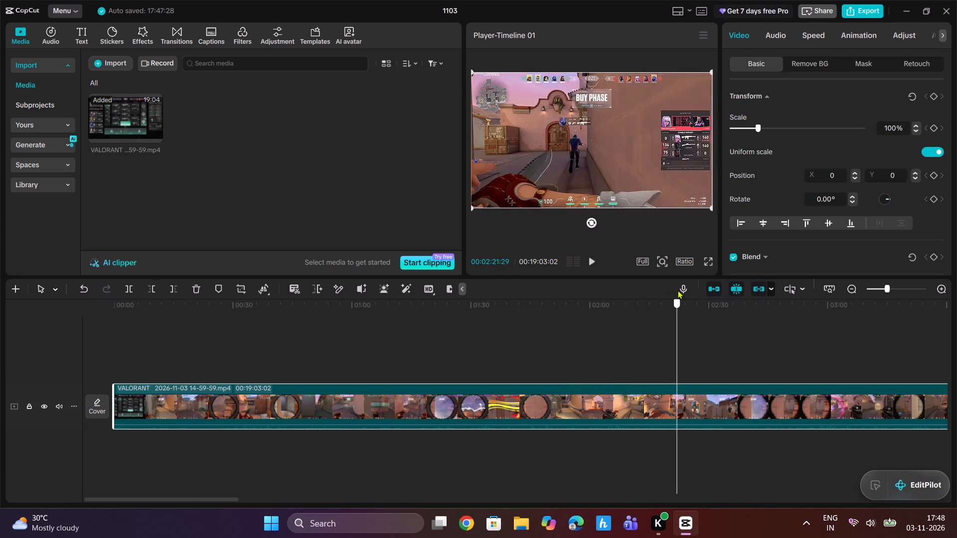
left_click_drag(678, 290, 794, 278)
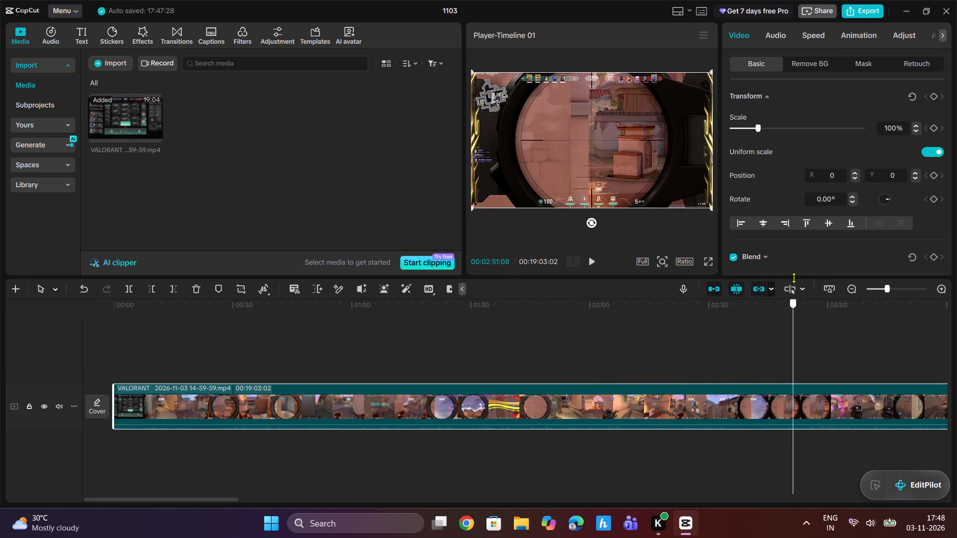
left_click_drag(794, 278, 817, 277)
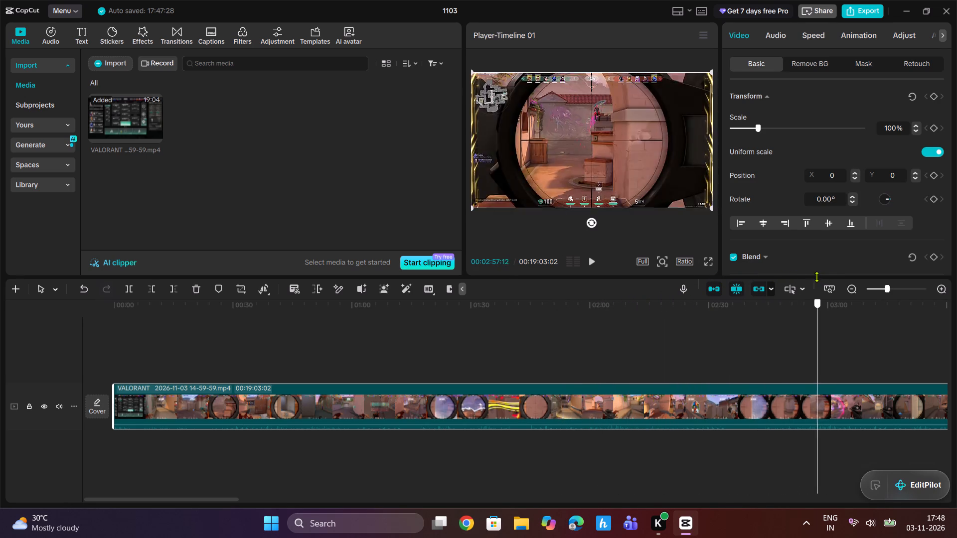
left_click_drag(817, 277, 816, 276)
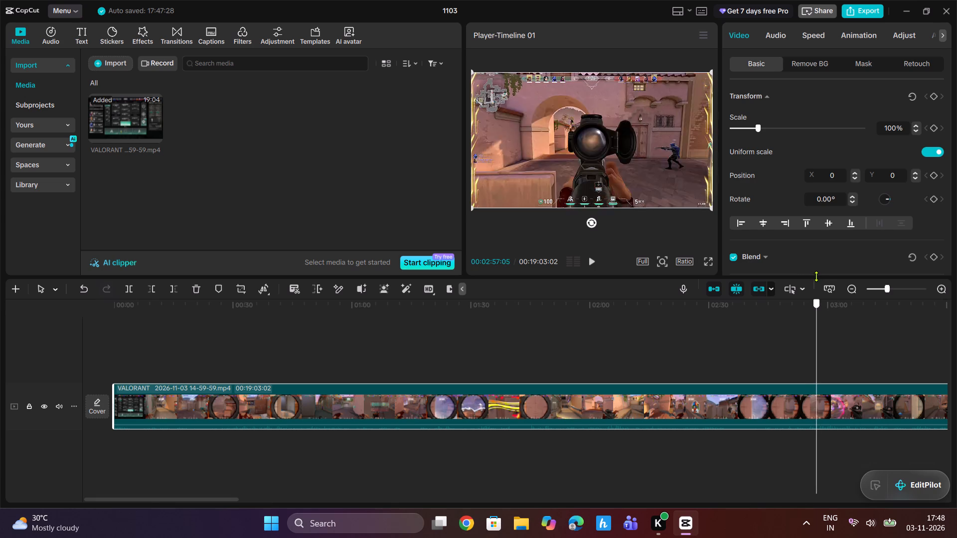
left_click_drag(816, 276, 832, 276)
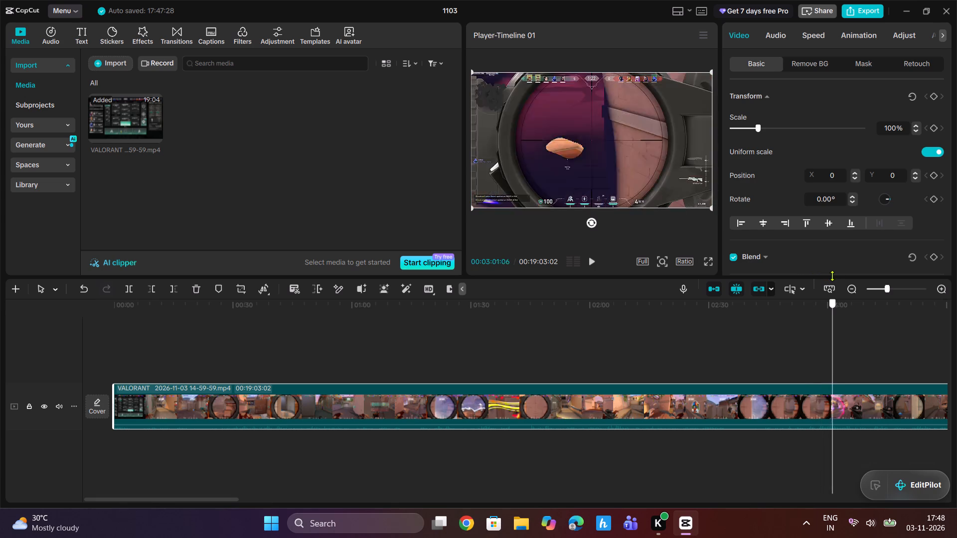
left_click_drag(832, 276, 856, 273)
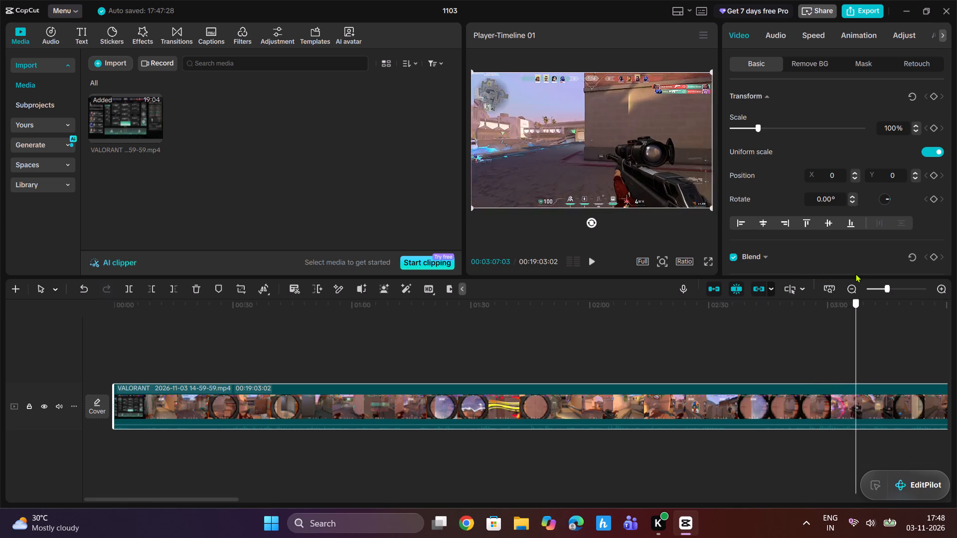
left_click_drag(856, 273, 900, 269)
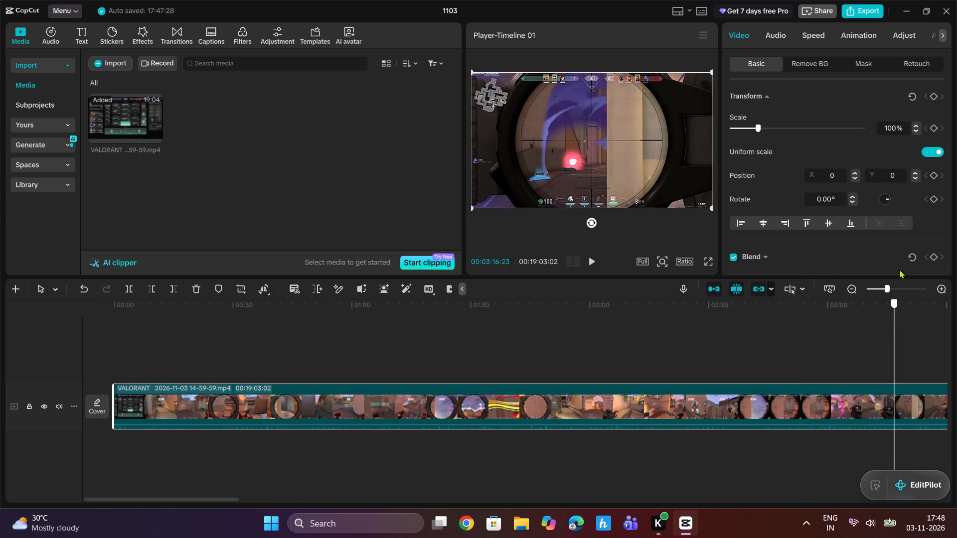
left_click_drag(900, 269, 926, 267)
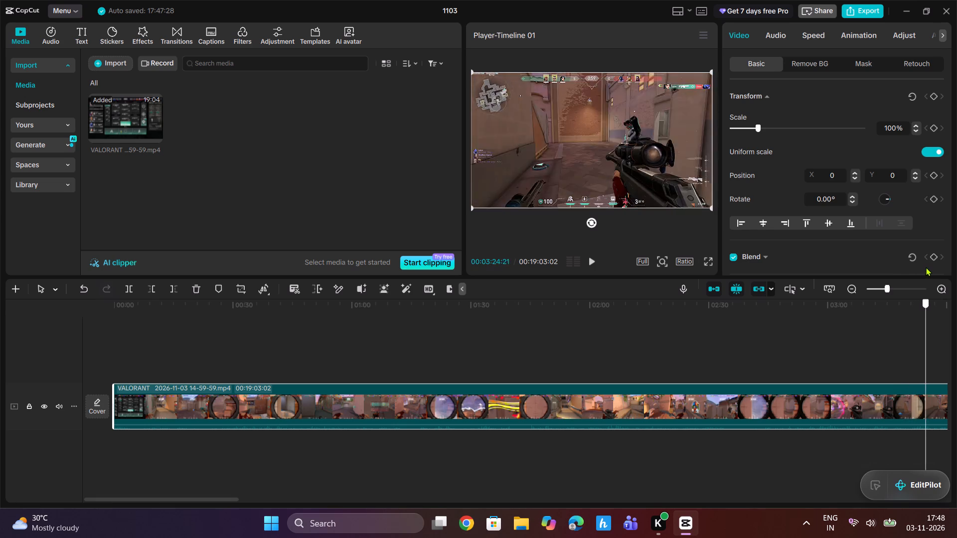
left_click_drag(926, 267, 749, 283)
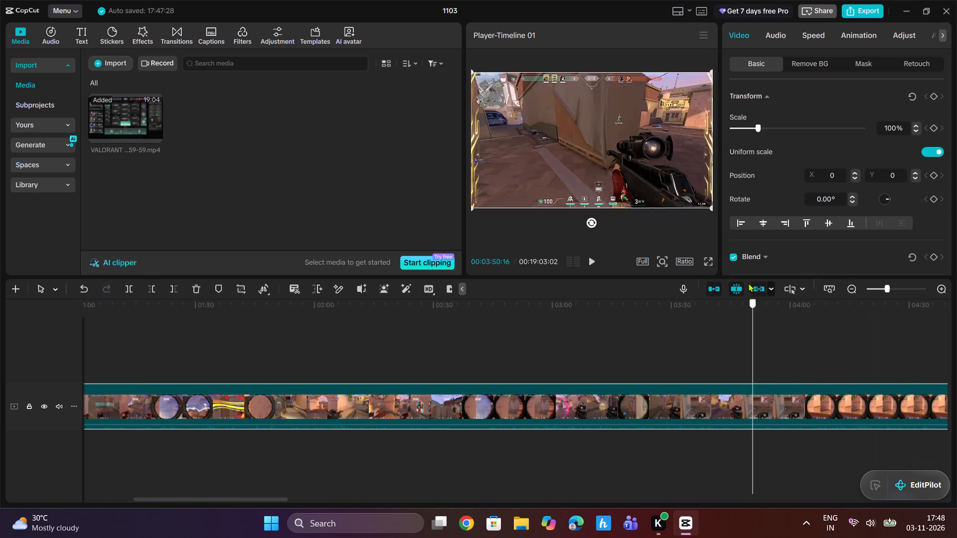
left_click_drag(749, 283, 811, 278)
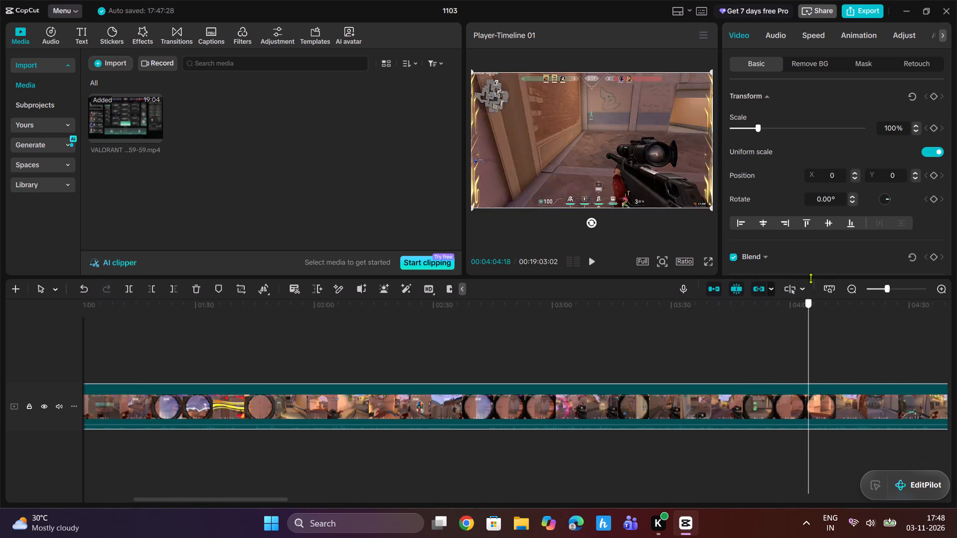
left_click_drag(811, 278, 813, 278)
Find the start of the first usable moment and trim away all clip footage before about 4:15.
left_click(886, 290)
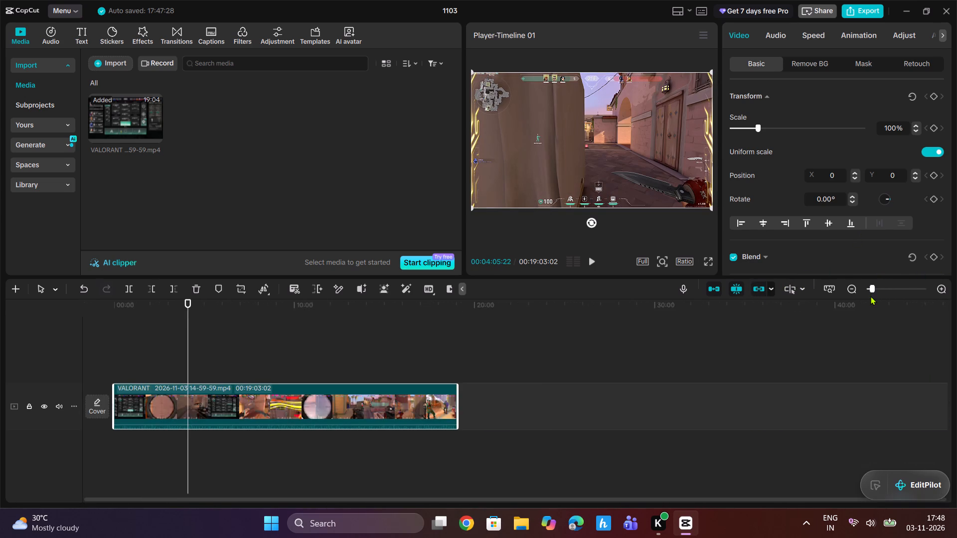
left_click_drag(236, 311, 257, 310)
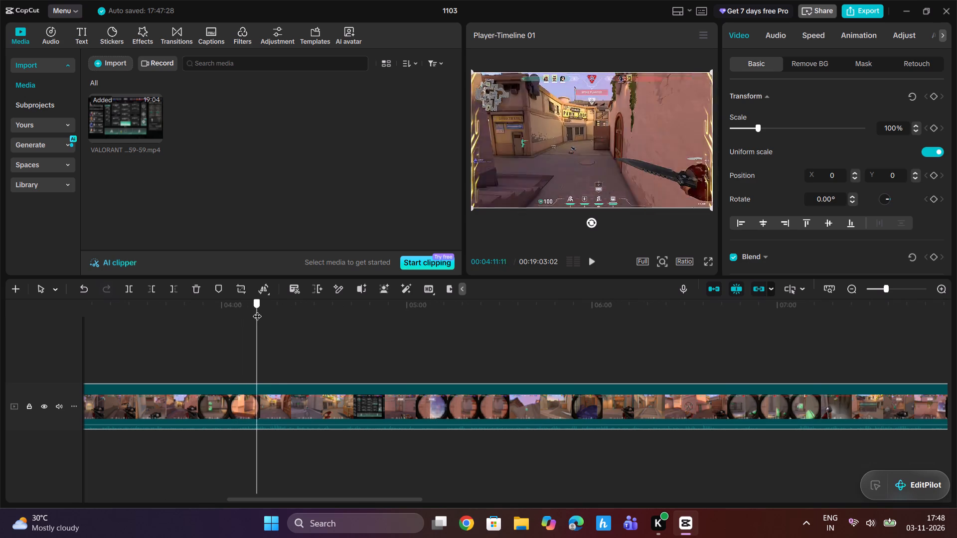
left_click_drag(257, 310, 281, 308)
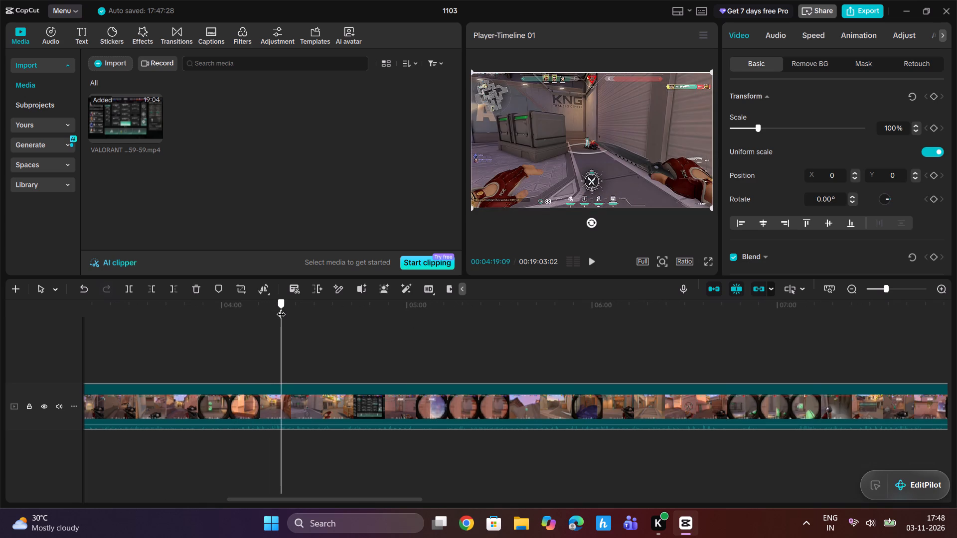
left_click_drag(281, 308, 274, 310)
key("space")
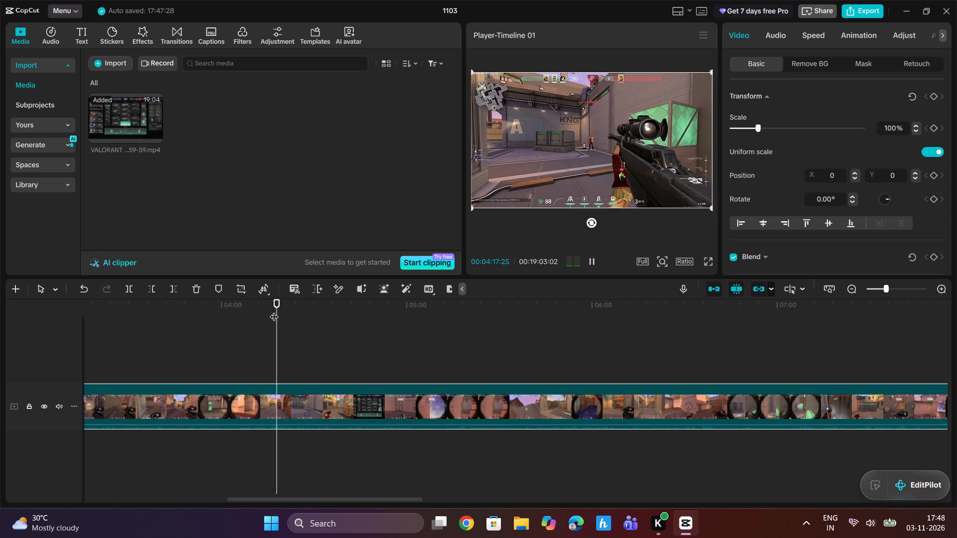
key("space")
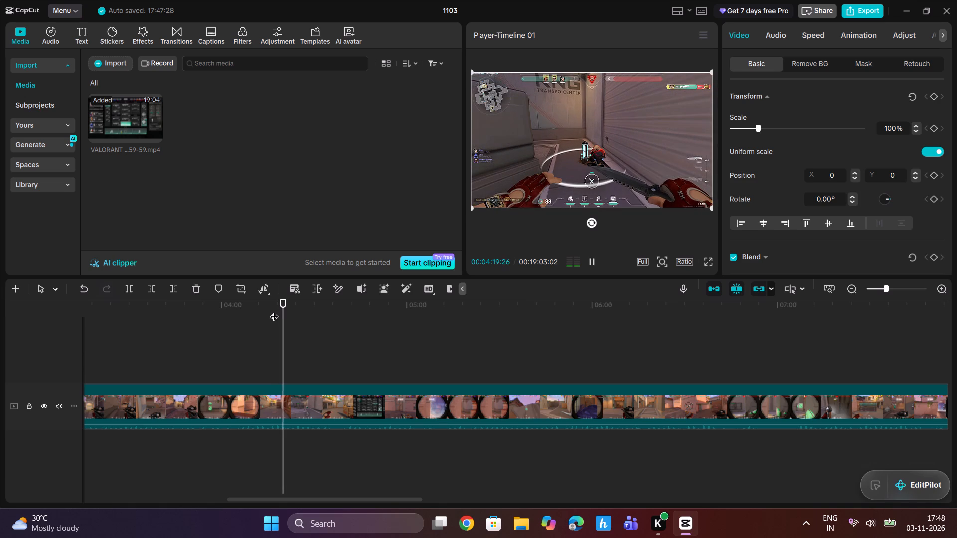
left_click_drag(285, 306, 271, 312)
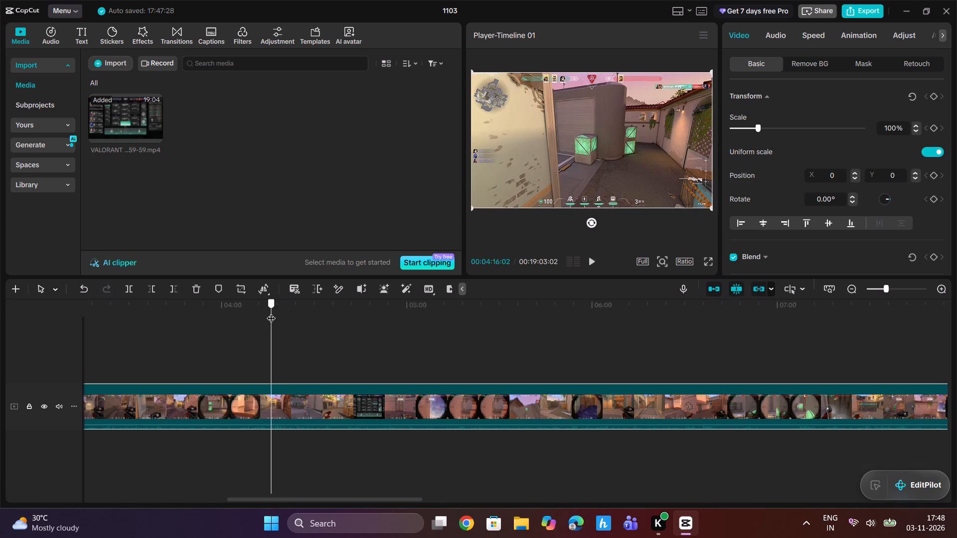
left_click_drag(271, 312, 270, 313)
left_click(151, 288)
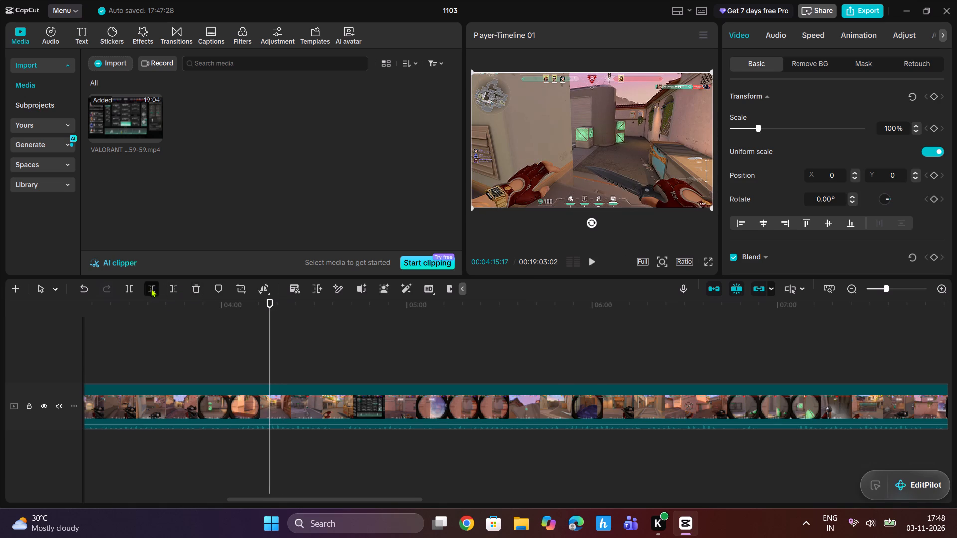
Play through the opening of the trimmed clip and split it at about 0:17, where the first highlight ends.
double_click(174, 326)
left_click_drag(174, 325, 0, 328)
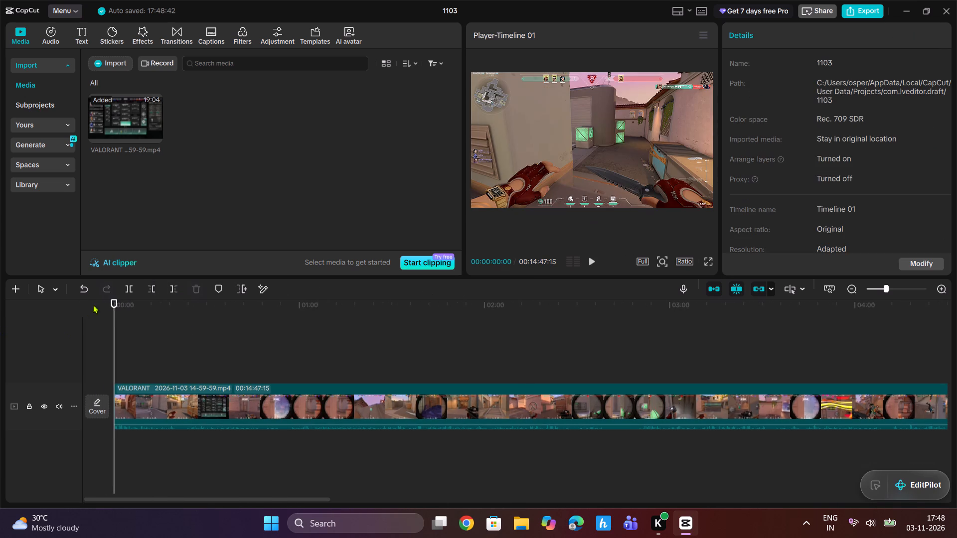
left_click_drag(114, 302, 134, 311)
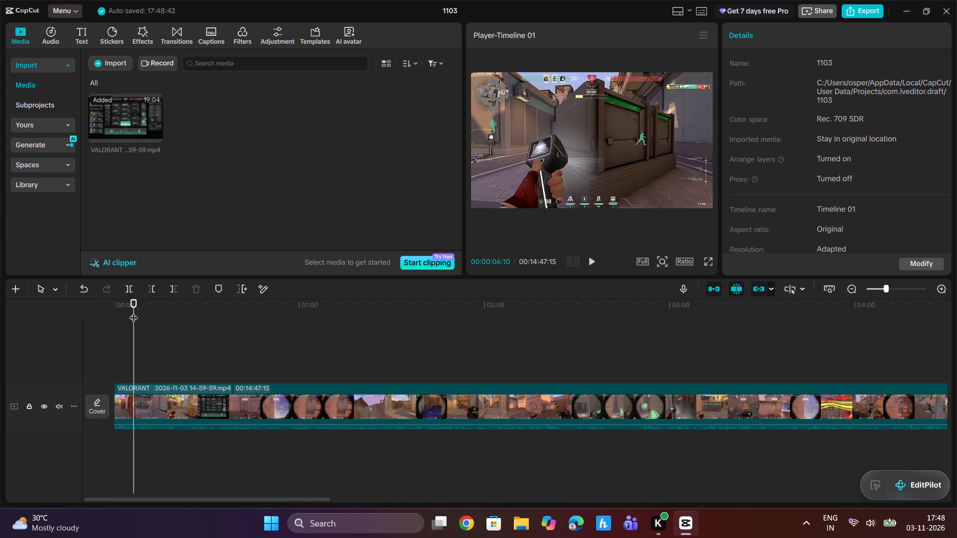
left_click(128, 313)
left_click_drag(124, 314, 94, 319)
key("space")
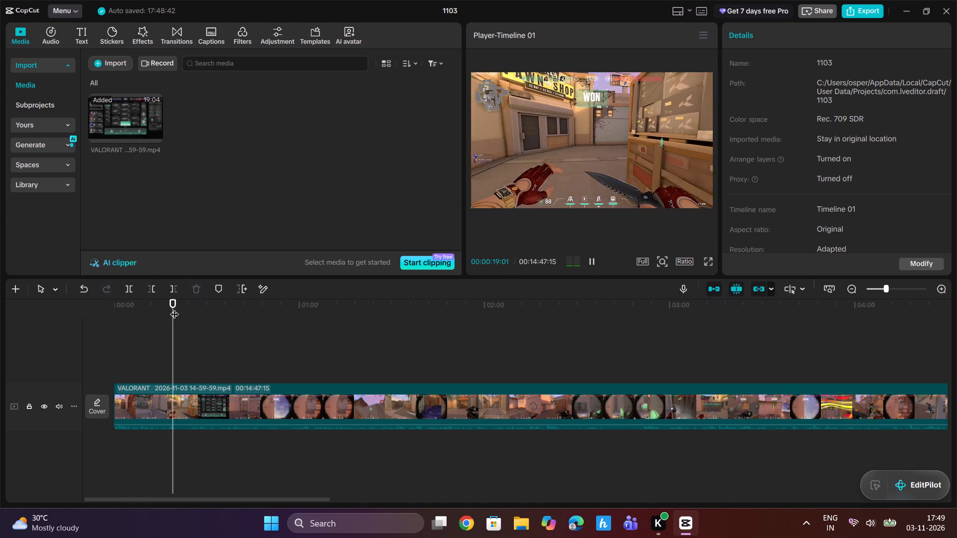
left_click_drag(174, 308, 161, 318)
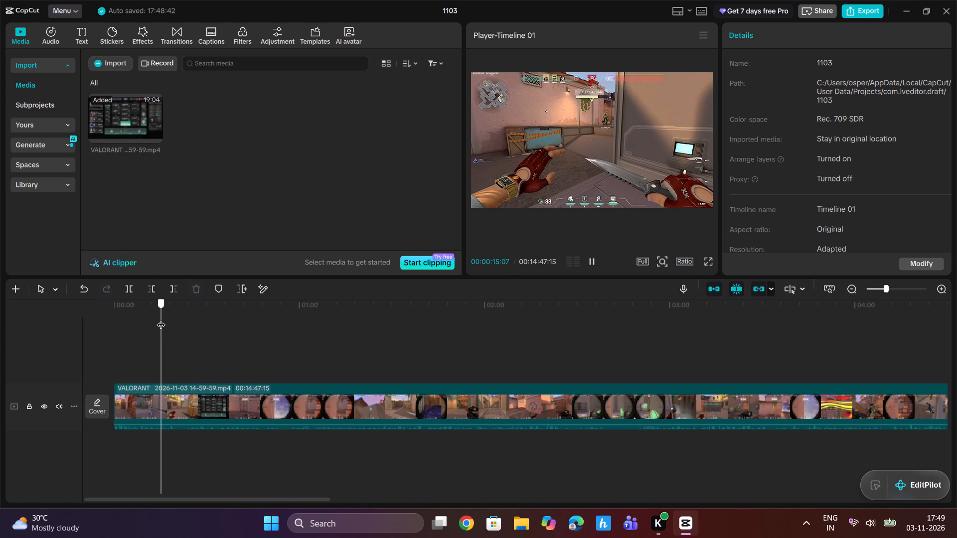
left_click_drag(161, 318, 156, 323)
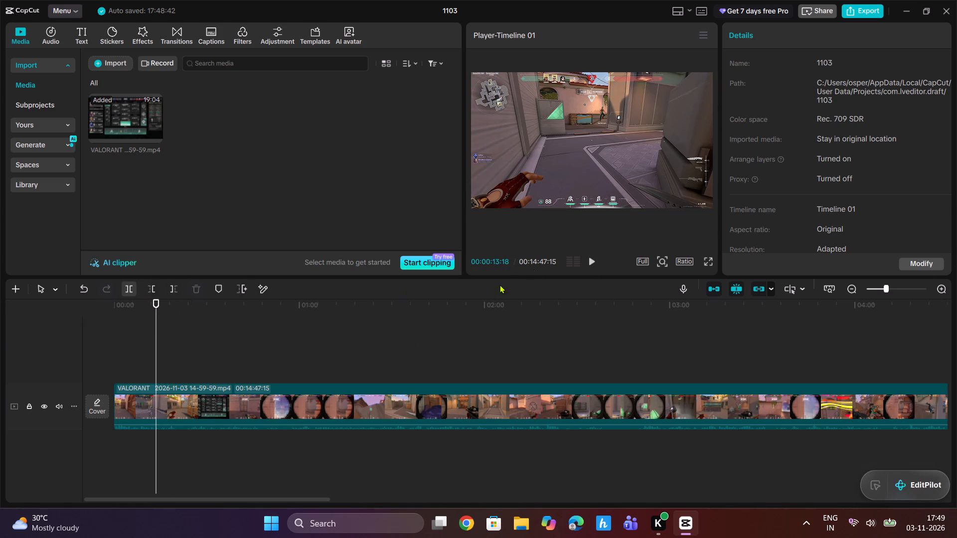
left_click(588, 263)
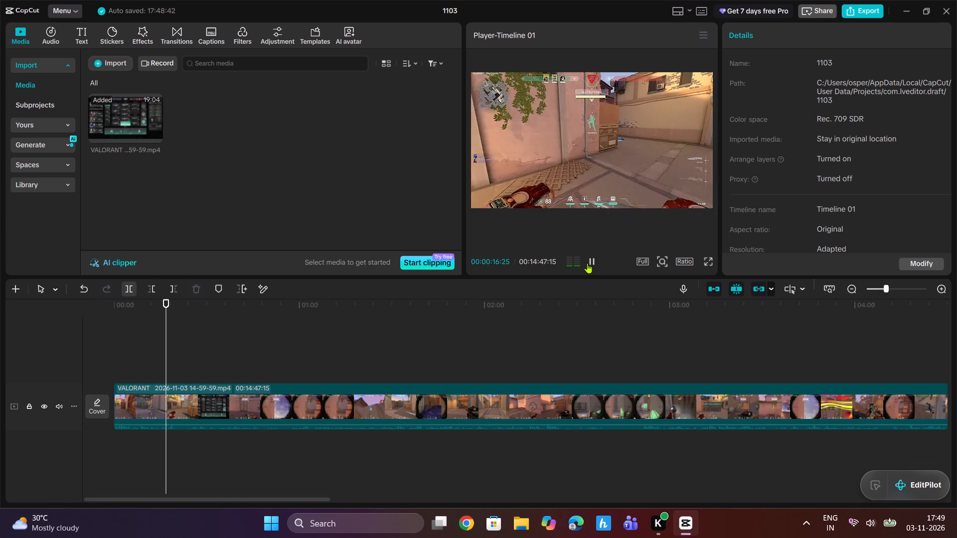
left_click(588, 263)
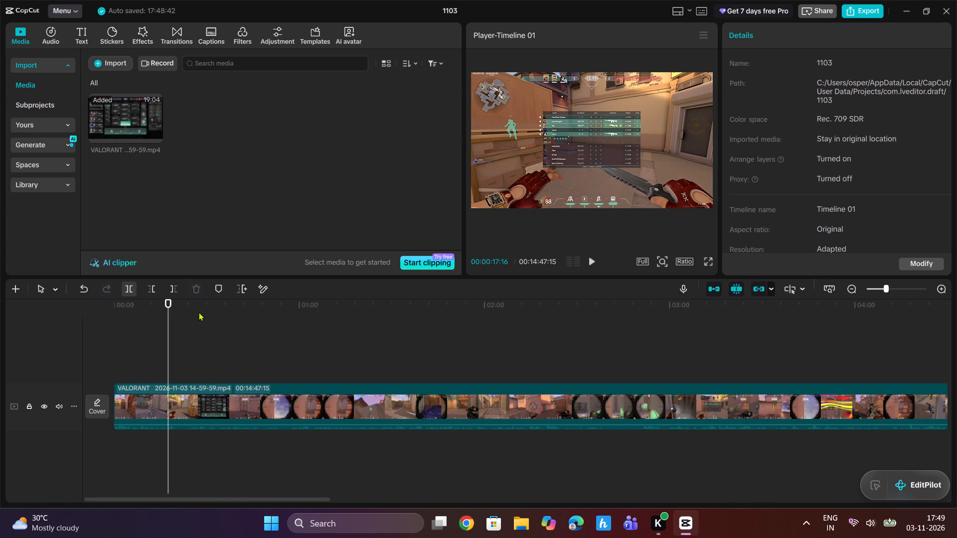
left_click(133, 286)
Find the next usable moment and trim away the second segment's footage before about 2:18.
left_click_drag(167, 311, 264, 310)
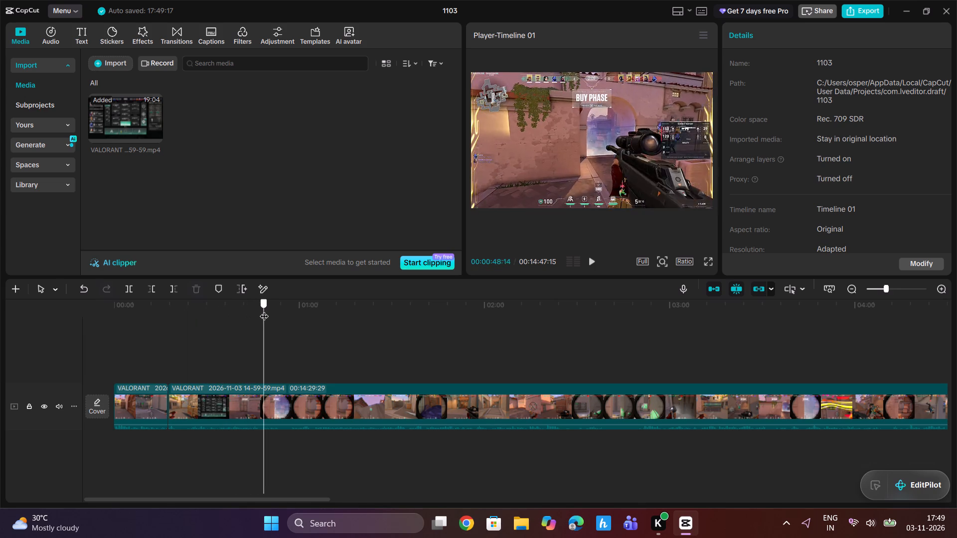
left_click_drag(264, 310, 330, 310)
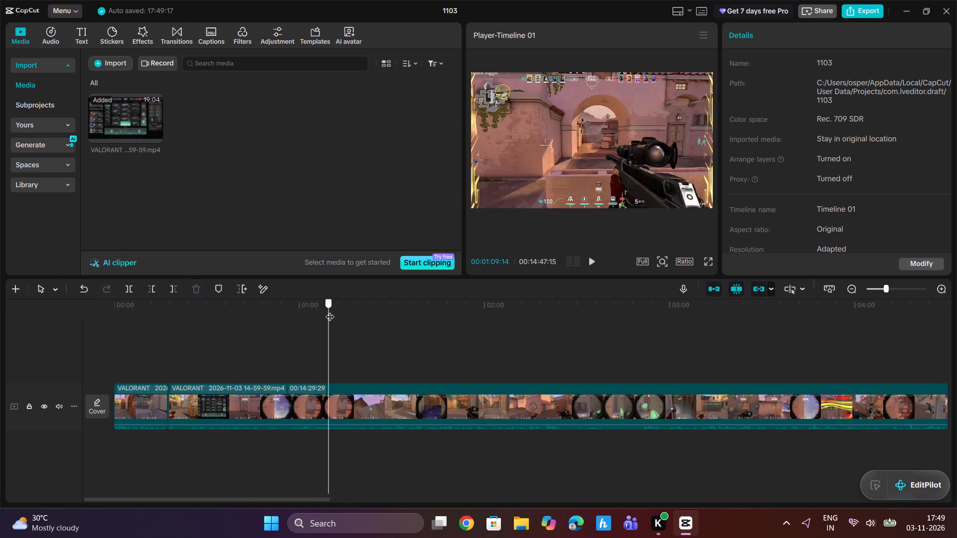
left_click_drag(330, 310, 381, 312)
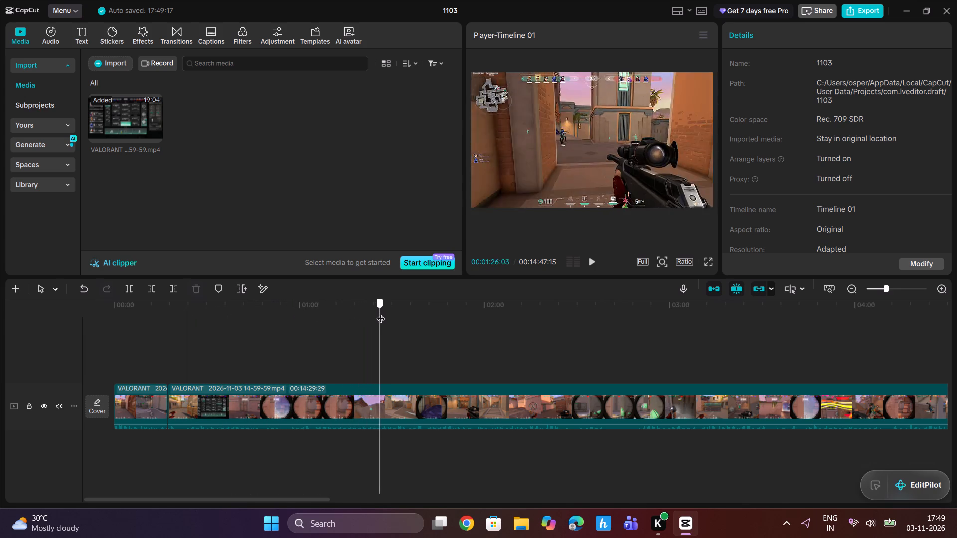
left_click_drag(381, 312, 422, 312)
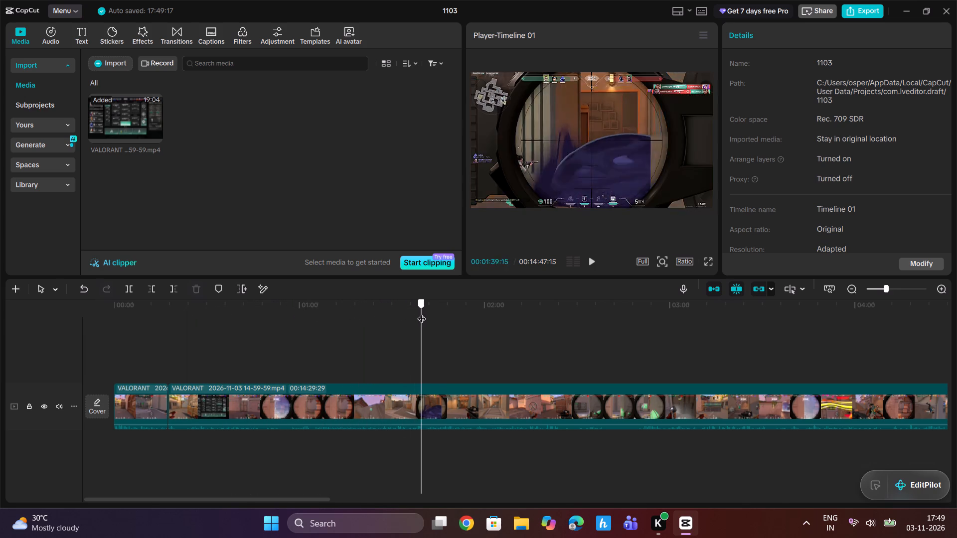
left_click_drag(422, 312, 459, 312)
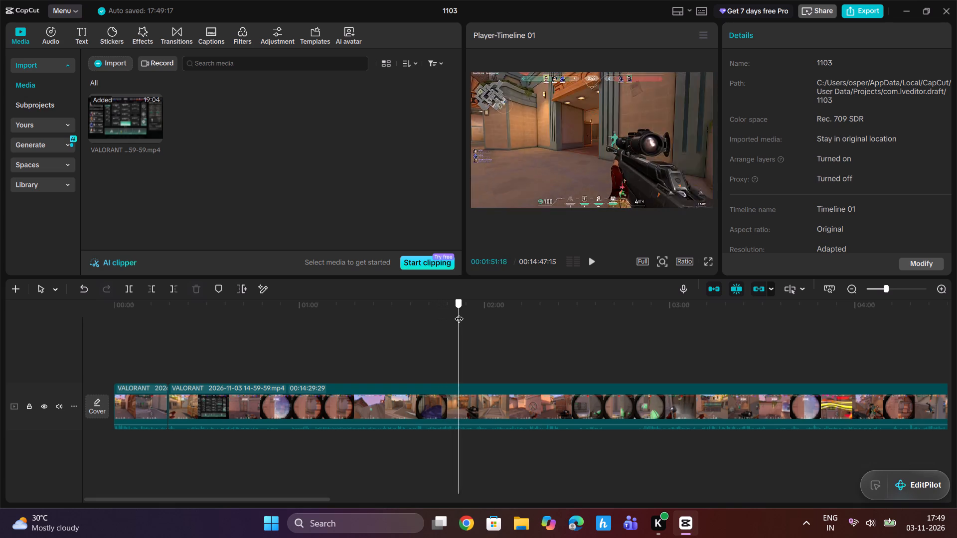
left_click_drag(459, 312, 503, 311)
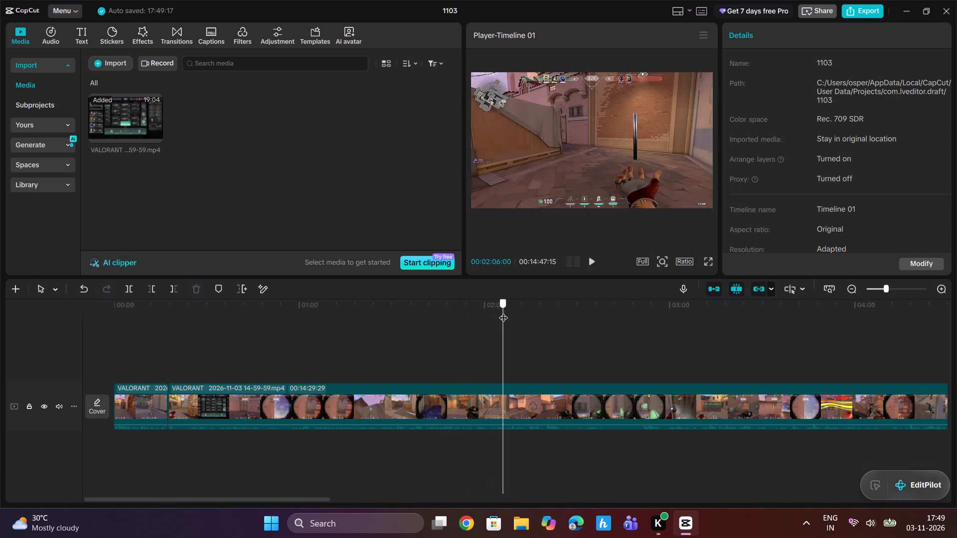
left_click_drag(503, 311, 543, 310)
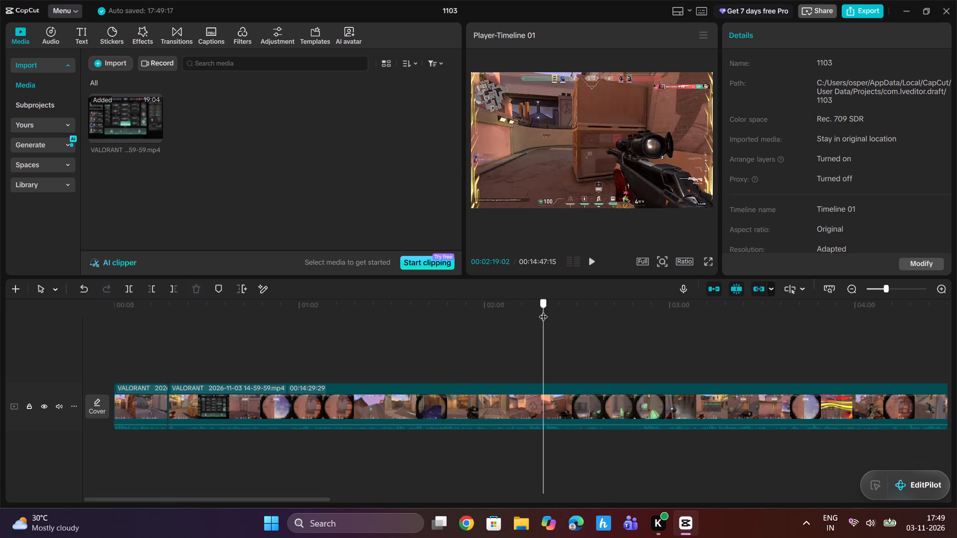
left_click_drag(543, 310, 569, 310)
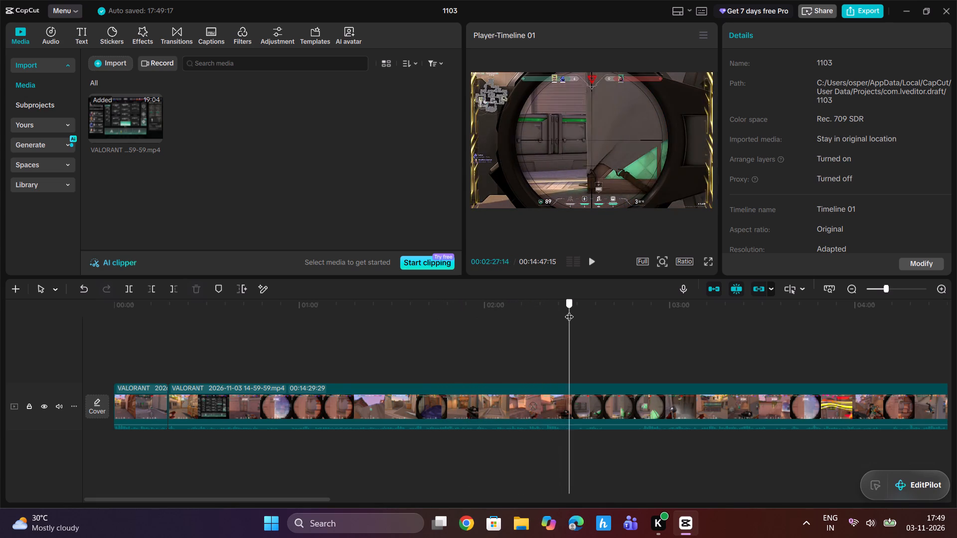
left_click_drag(569, 310, 550, 309)
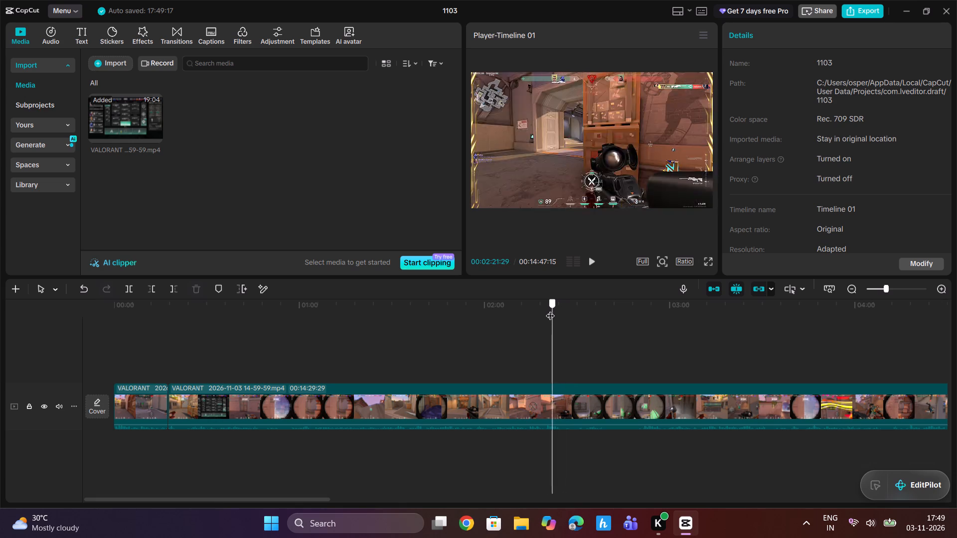
left_click_drag(550, 309, 541, 309)
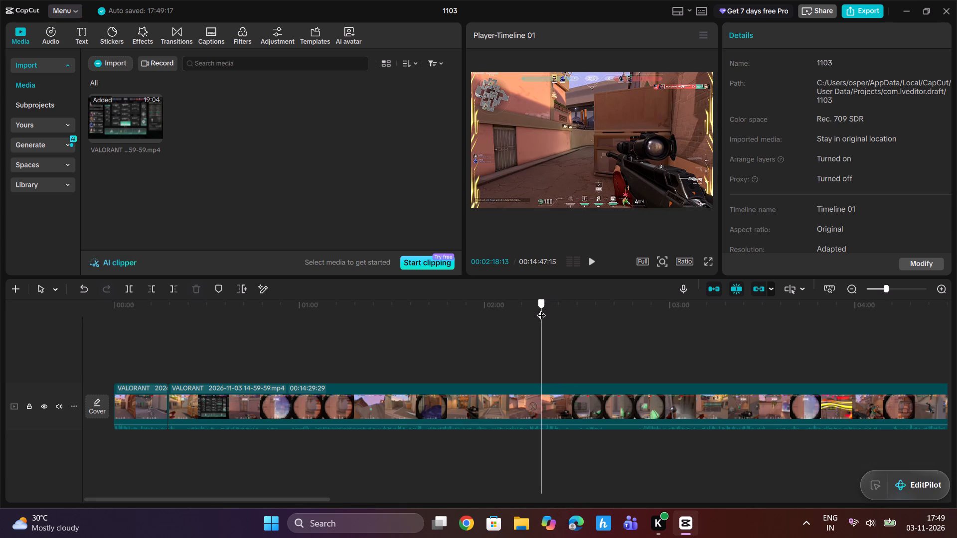
left_click_drag(541, 309, 542, 310)
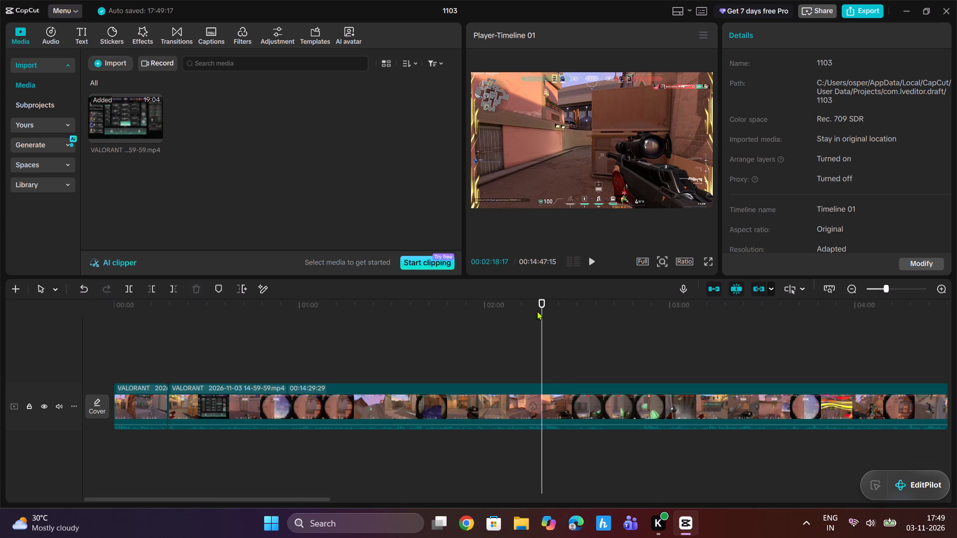
left_click(152, 289)
Scrub through the second segment and split it at about 0:54, where the second highlight ends.
left_click_drag(168, 308, 175, 308)
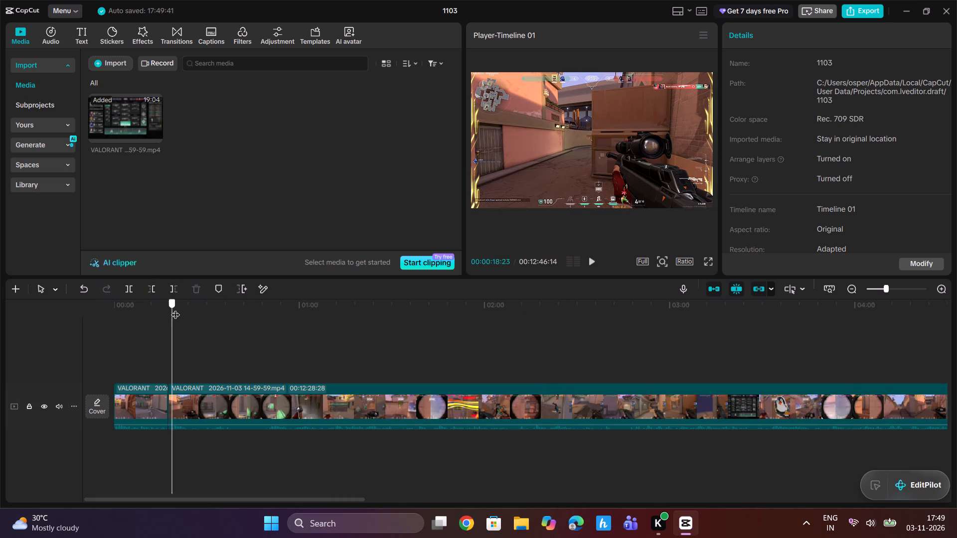
left_click_drag(175, 308, 217, 308)
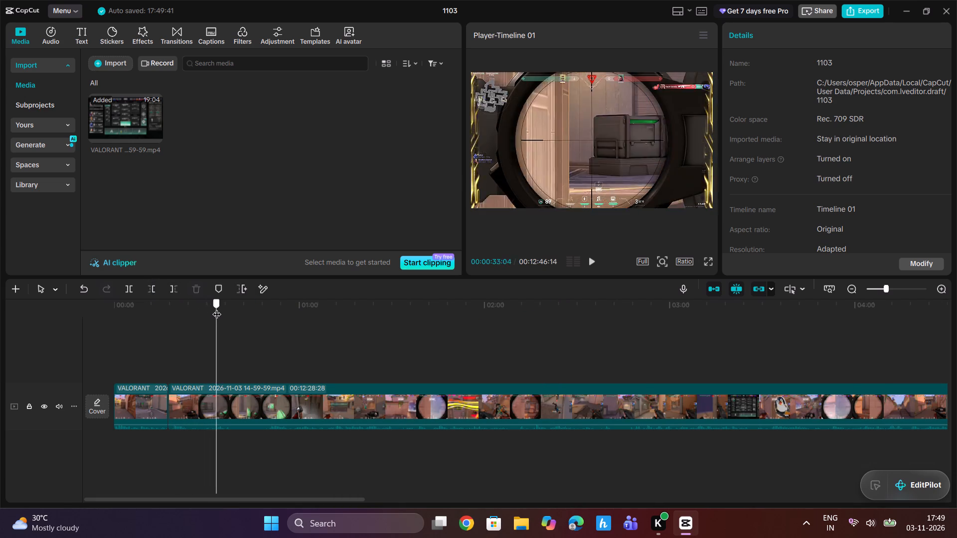
left_click_drag(217, 308, 246, 308)
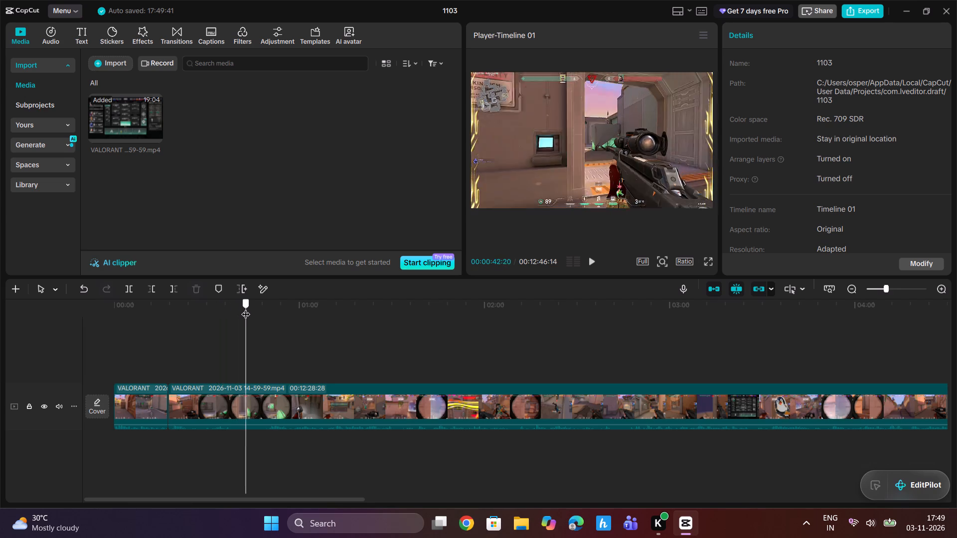
left_click_drag(246, 308, 281, 308)
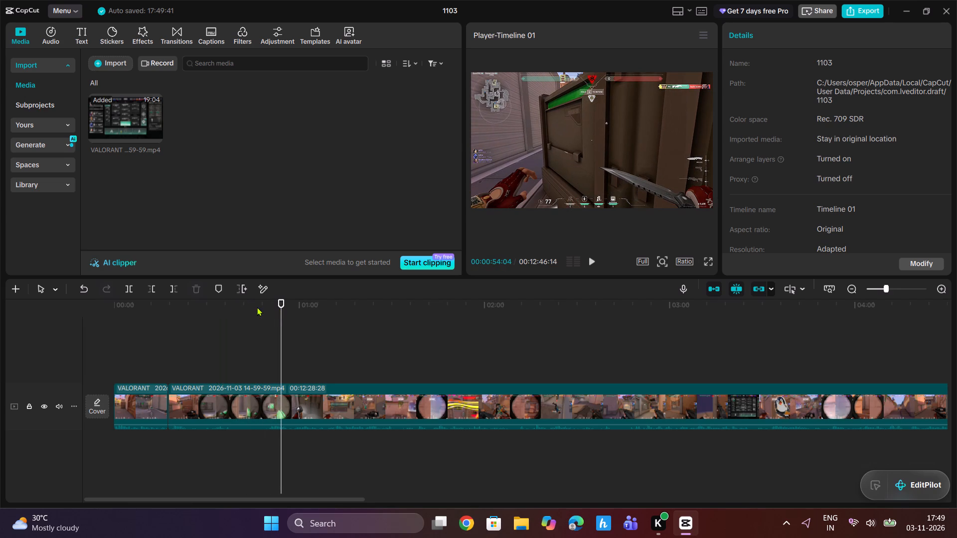
left_click(130, 289)
Return the playhead to the timeline start and set the project's aspect ratio to 9:16.
left_click_drag(282, 313, 113, 345)
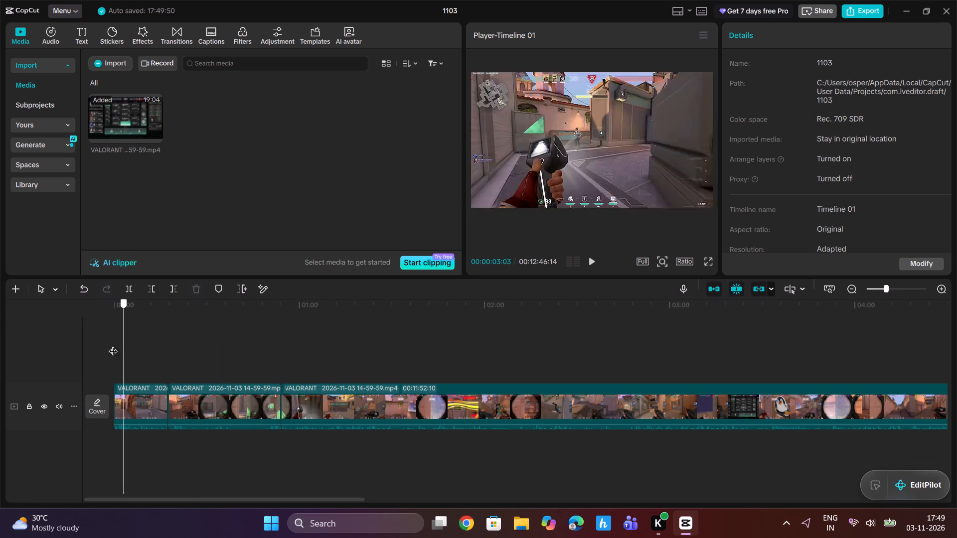
left_click_drag(113, 345, 108, 346)
left_click(687, 256)
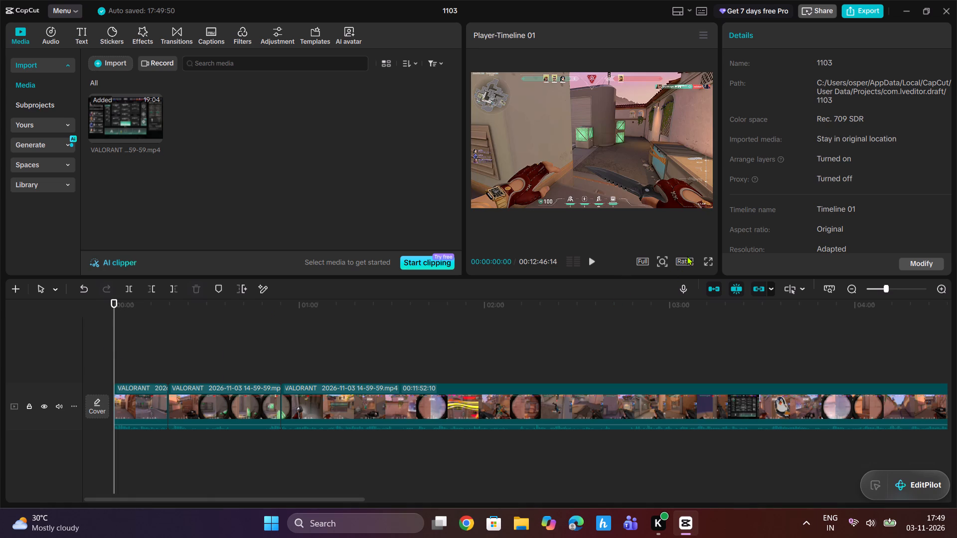
left_click(687, 258)
left_click(691, 263)
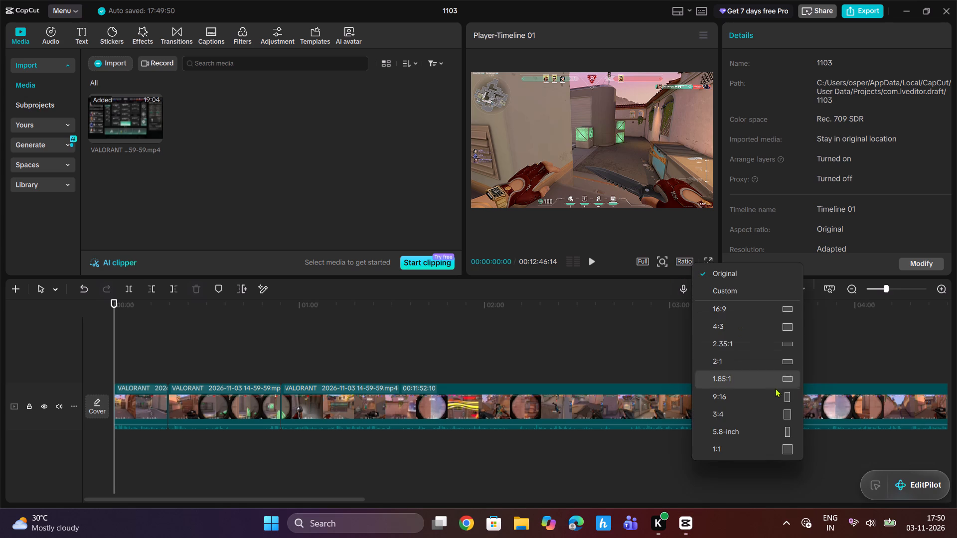
left_click(772, 394)
Enlarge the first segment in the preview until it covers most of the vertical frame's height.
left_click(147, 348)
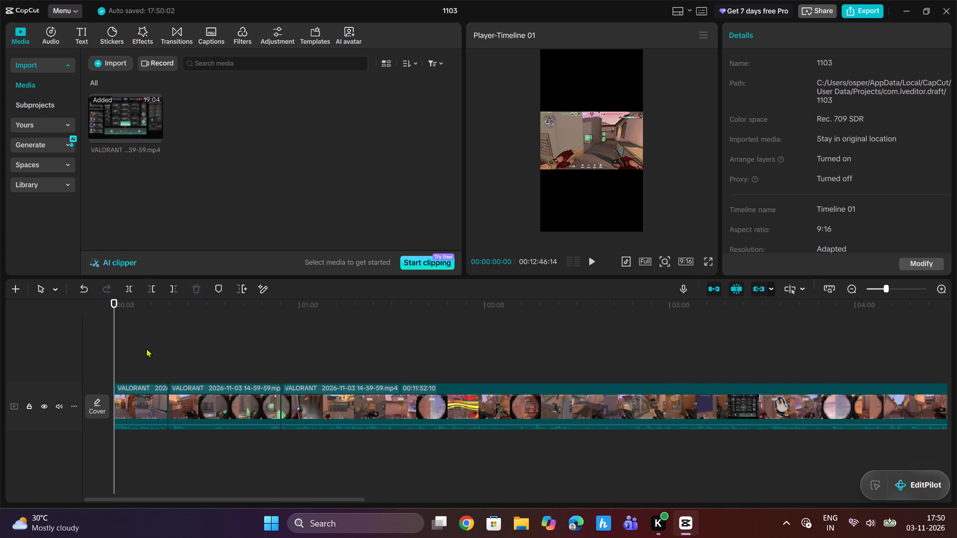
left_click(584, 144)
left_click_drag(541, 170, 410, 256)
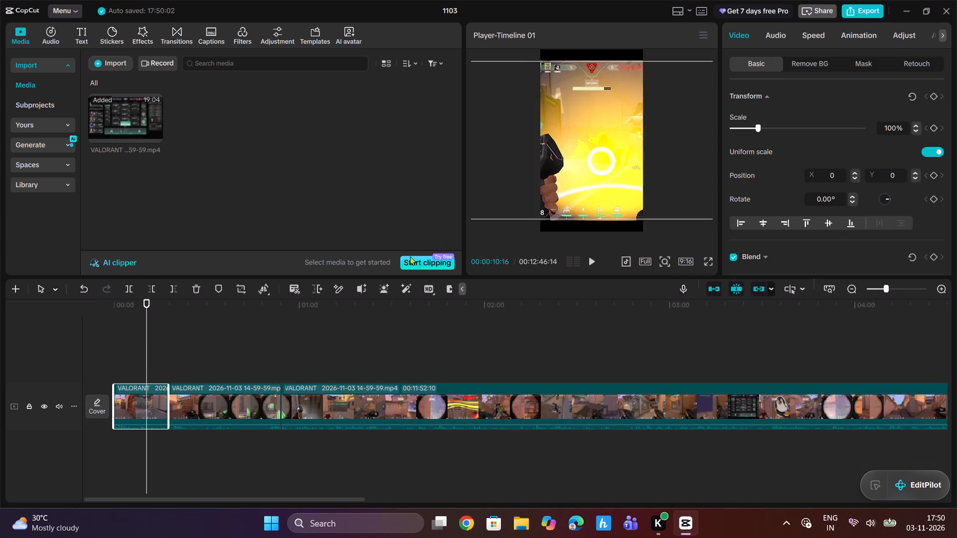
Shrink the first segment slightly in the preview, keeping the gameplay footage across the full width of the vertical frame.
left_click_drag(410, 256, 455, 246)
Enlarge the second segment in the preview to 256% scale so it fills the vertical frame's width.
left_click(218, 339)
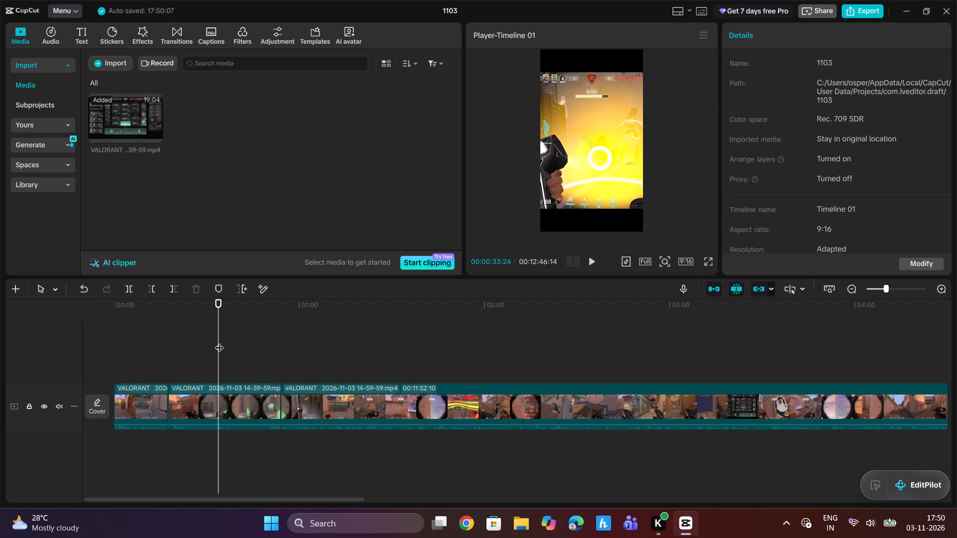
left_click(223, 400)
left_click_drag(541, 164, 460, 260)
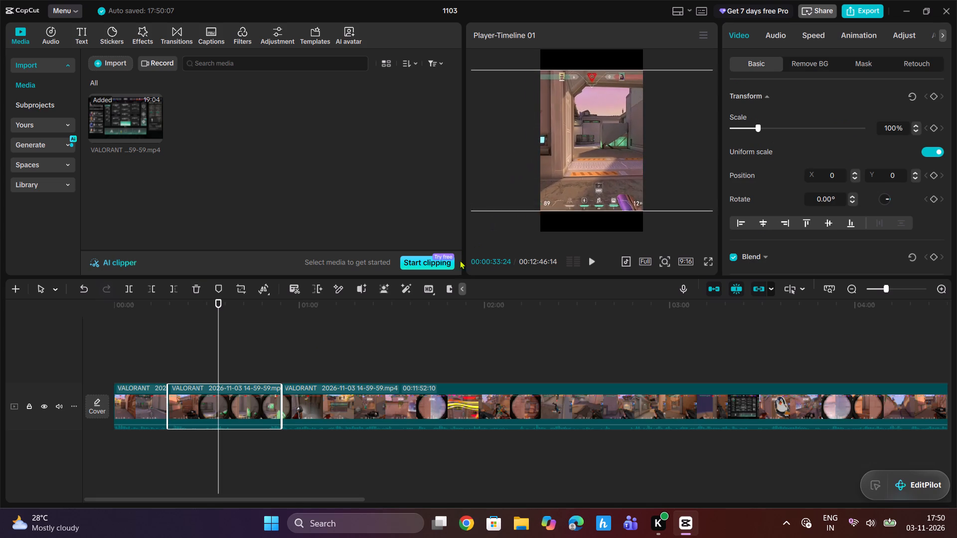
left_click_drag(460, 260, 457, 264)
Play the timeline from the start to review the reframed first segment and its cut into the second, closing the Lenovo Vantage notification.
left_click_drag(223, 309, 94, 346)
key("space")
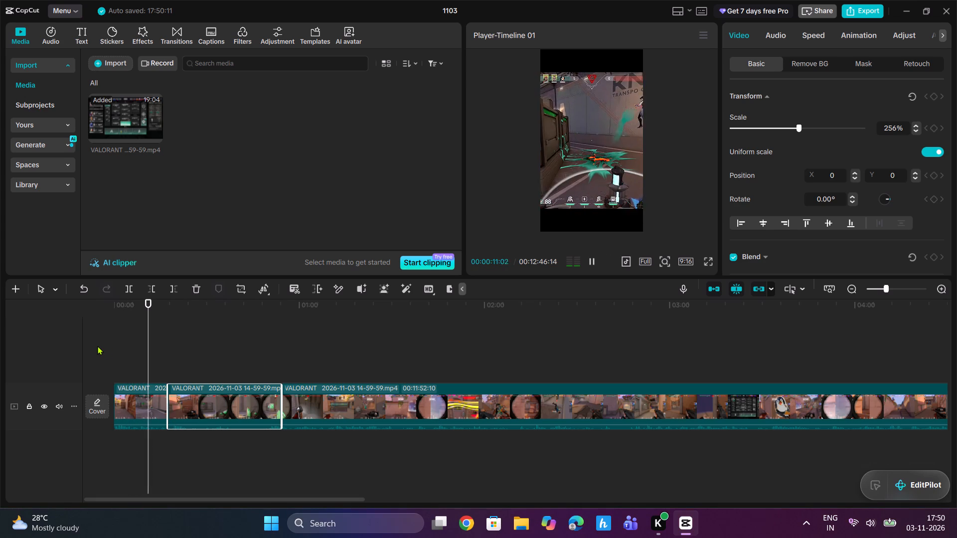
left_click(157, 305)
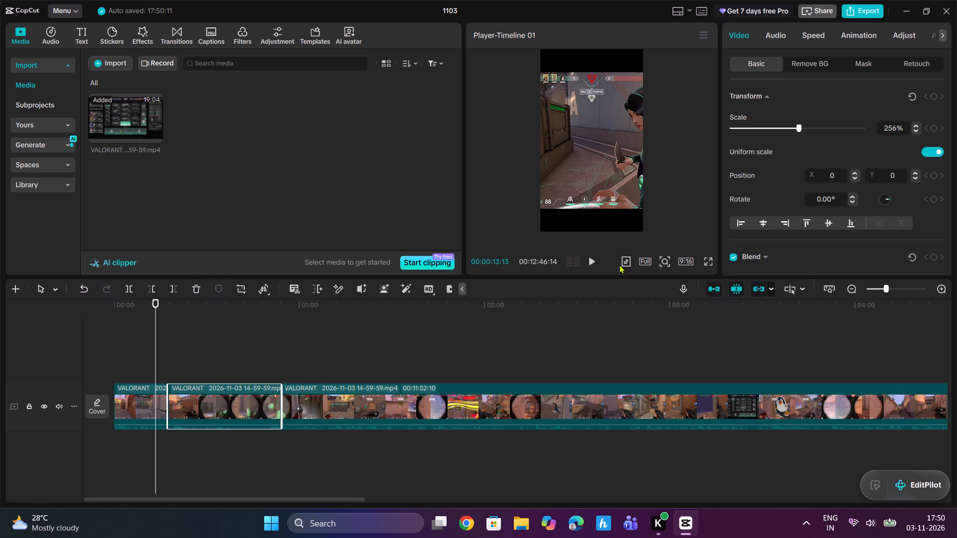
left_click(592, 262)
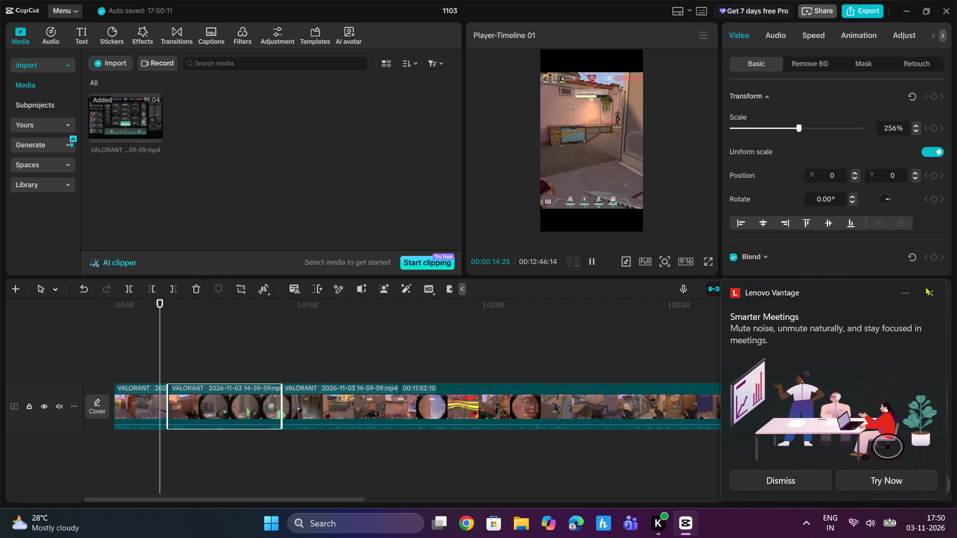
left_click(930, 293)
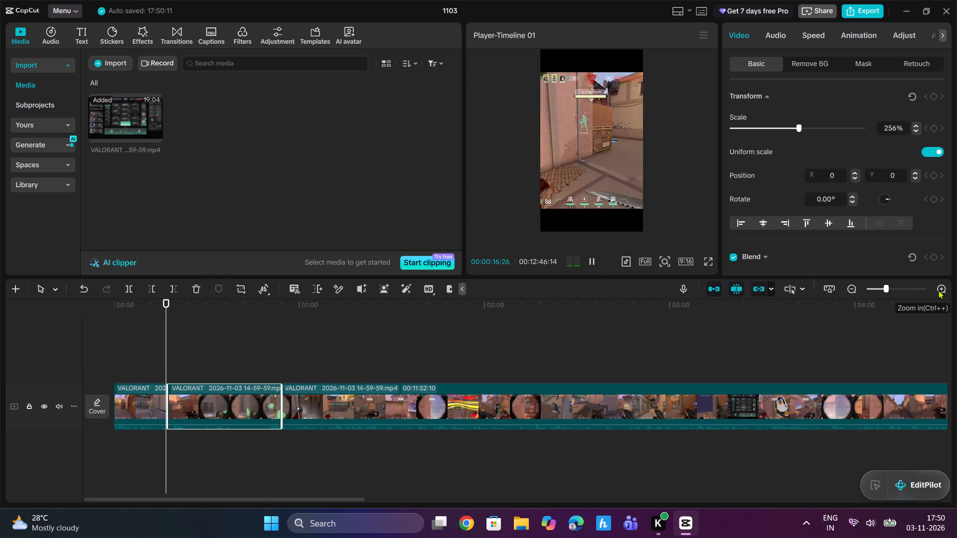
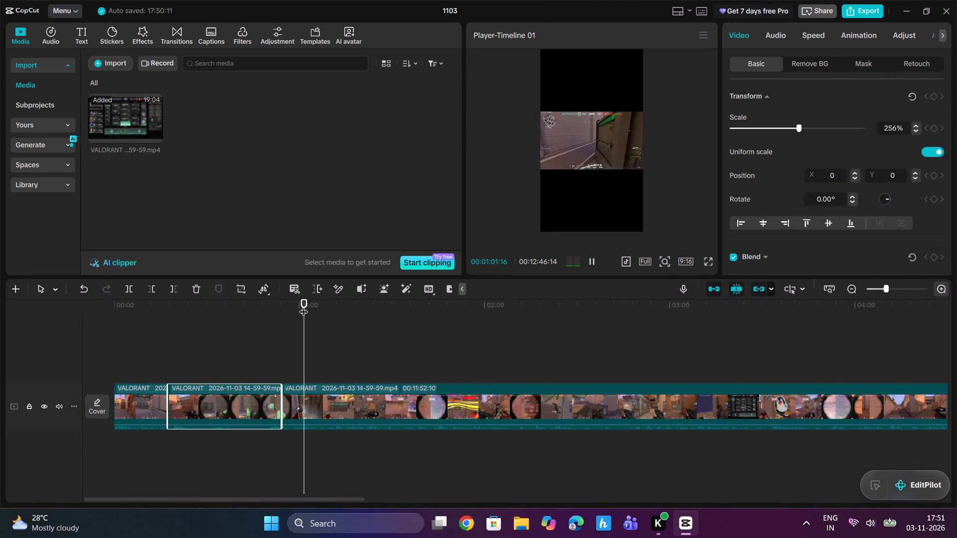
Scrub and play around the end of the second segment to examine where it cuts into the remaining footage.
left_click_drag(309, 305, 307, 306)
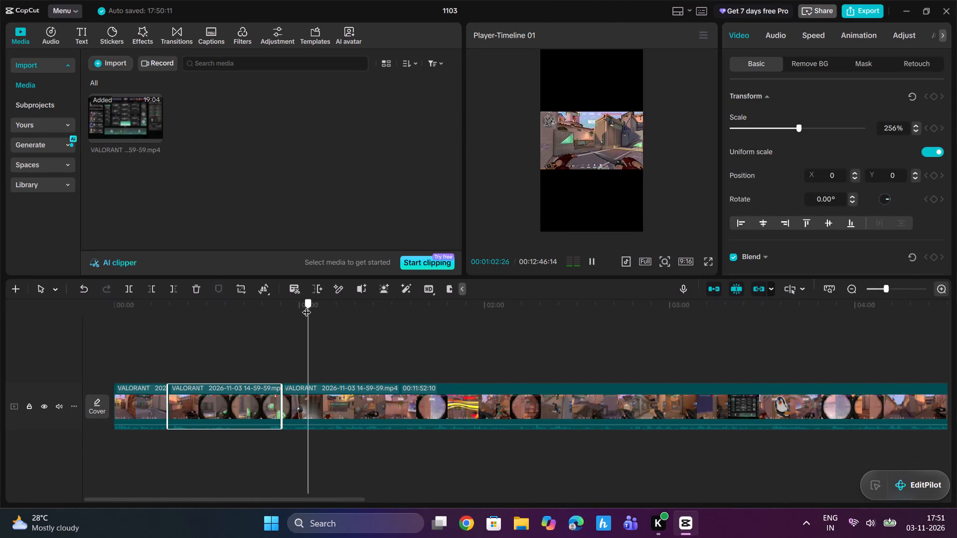
left_click_drag(307, 306, 267, 343)
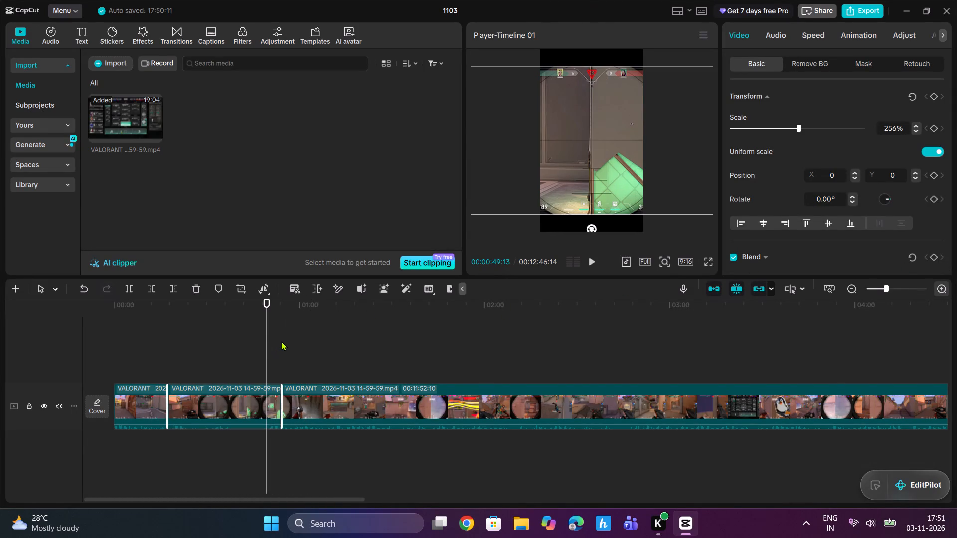
key("space")
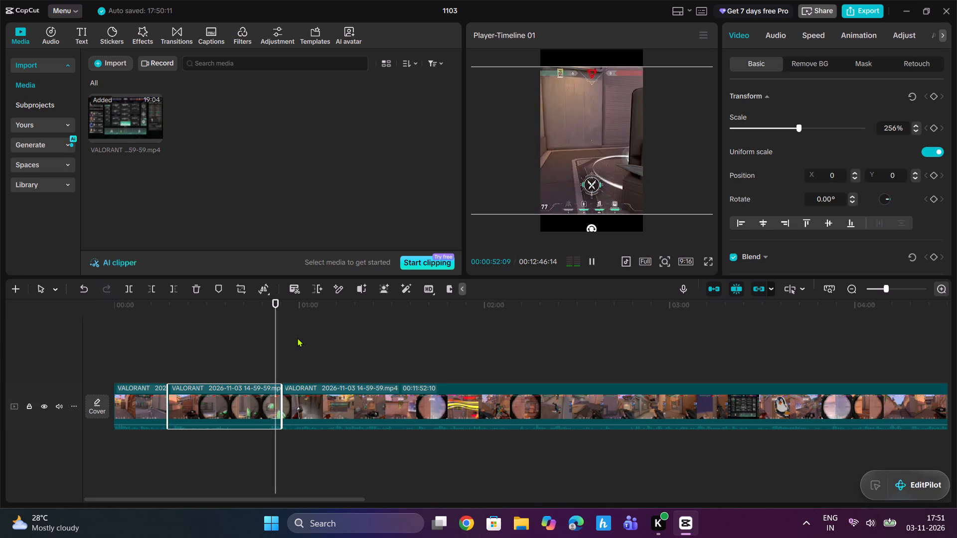
key("space")
key("space")
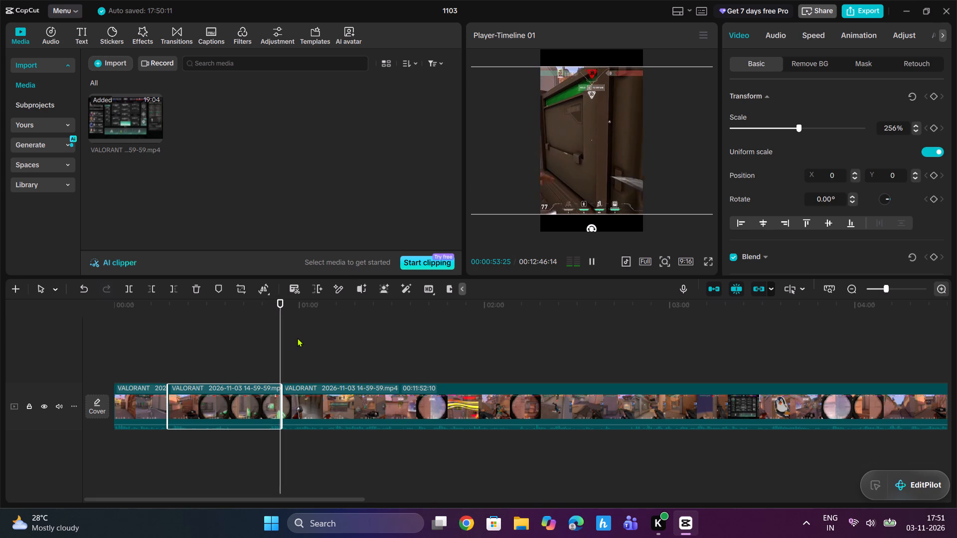
key("space")
key("space")
key("space")
key("space")
key("space")
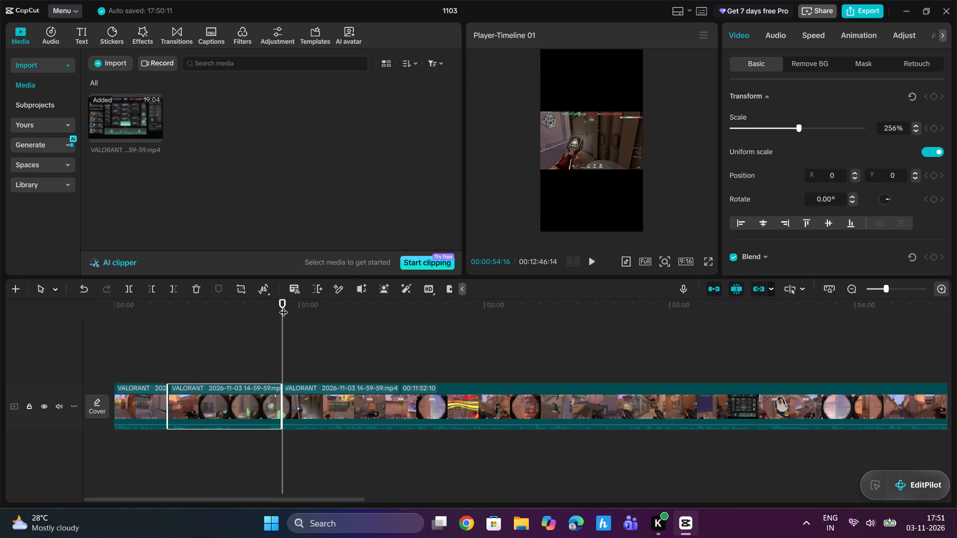
Undo the segment resizing, the 9:16 aspect ratio and the split at the end of the second segment.
left_click(87, 287)
left_click(87, 287)
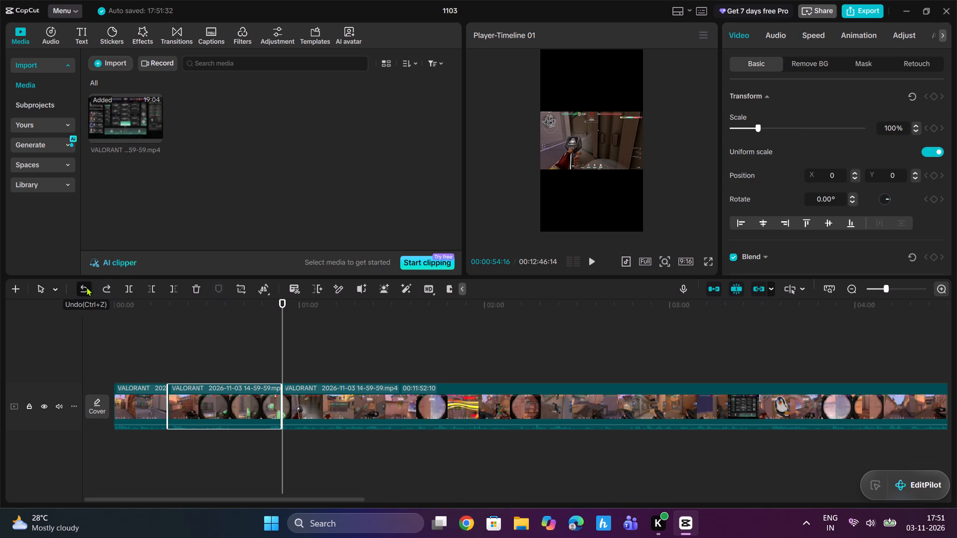
left_click_drag(274, 314, 259, 318)
left_click(79, 289)
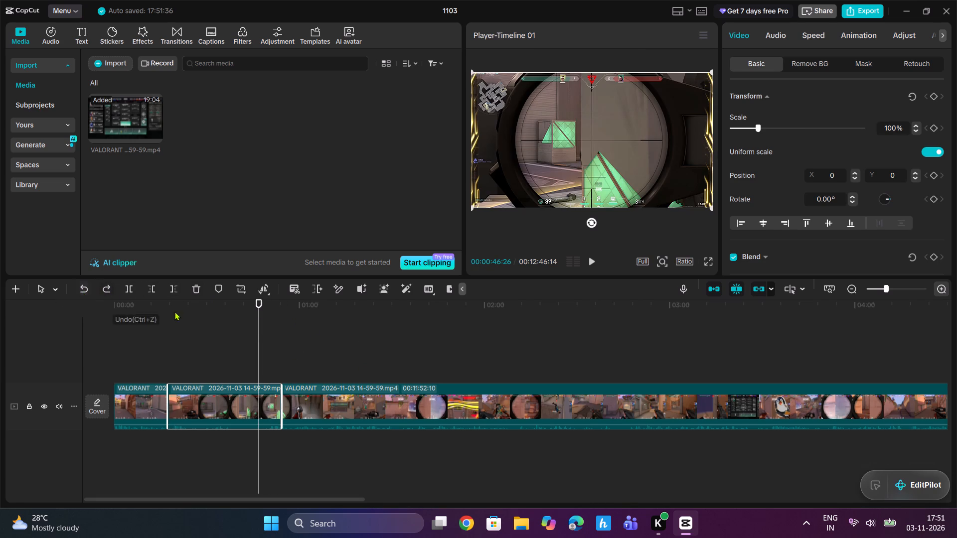
left_click(83, 289)
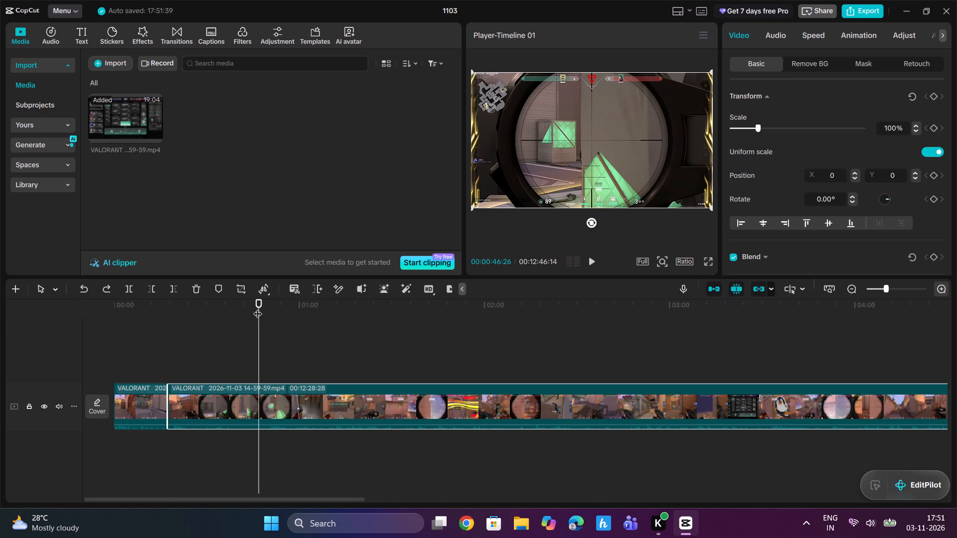
Split the long second clip at 00:00:59:19, extending the second segment beyond its former cut point.
left_click_drag(258, 307, 277, 307)
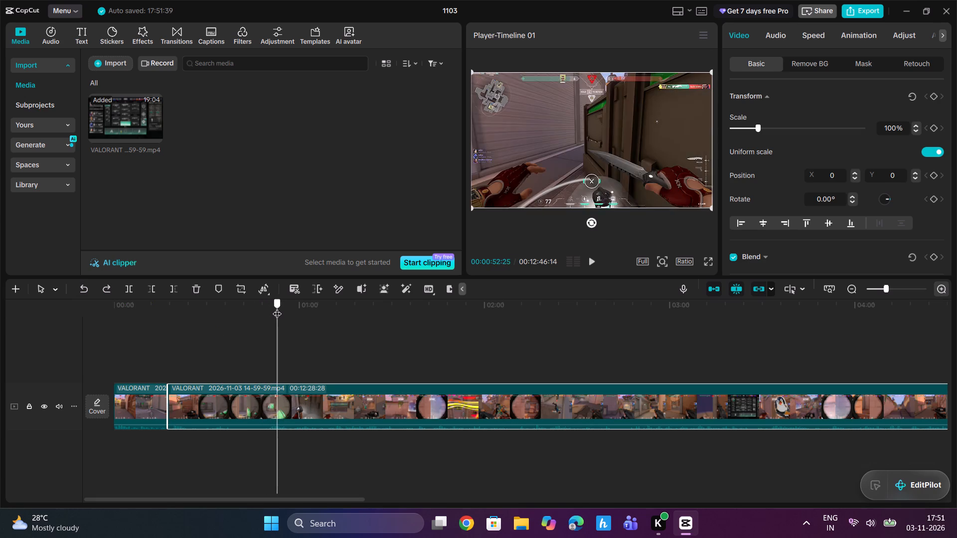
left_click_drag(277, 307, 301, 308)
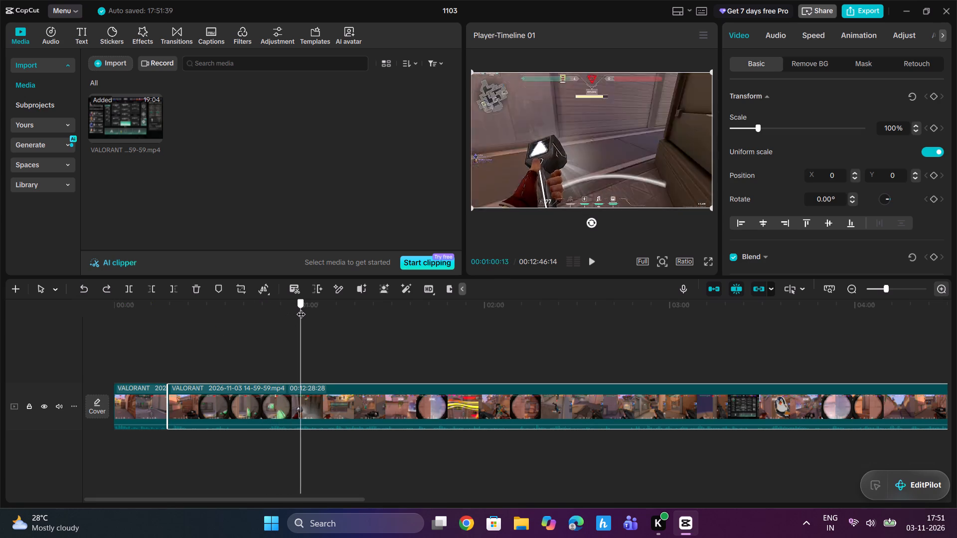
left_click_drag(301, 308, 301, 309)
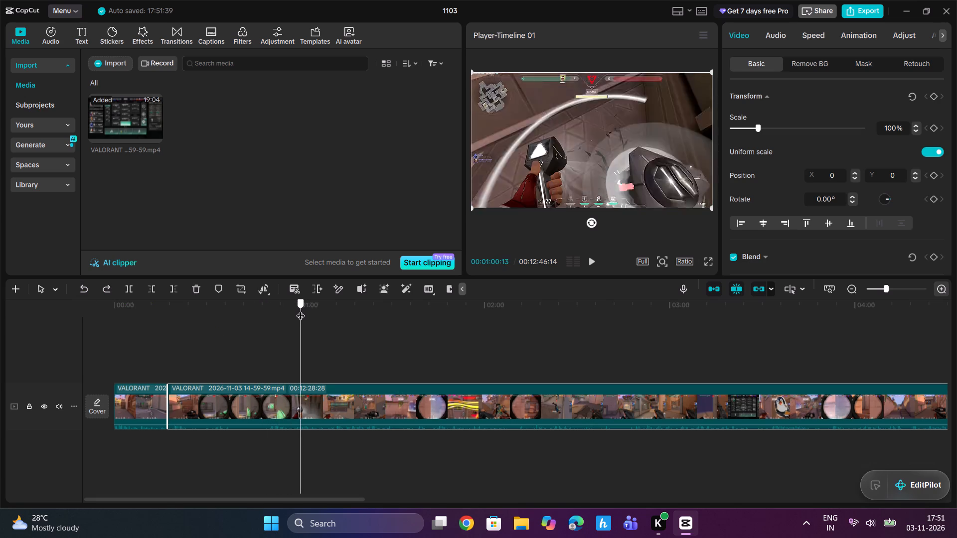
left_click_drag(301, 309, 298, 310)
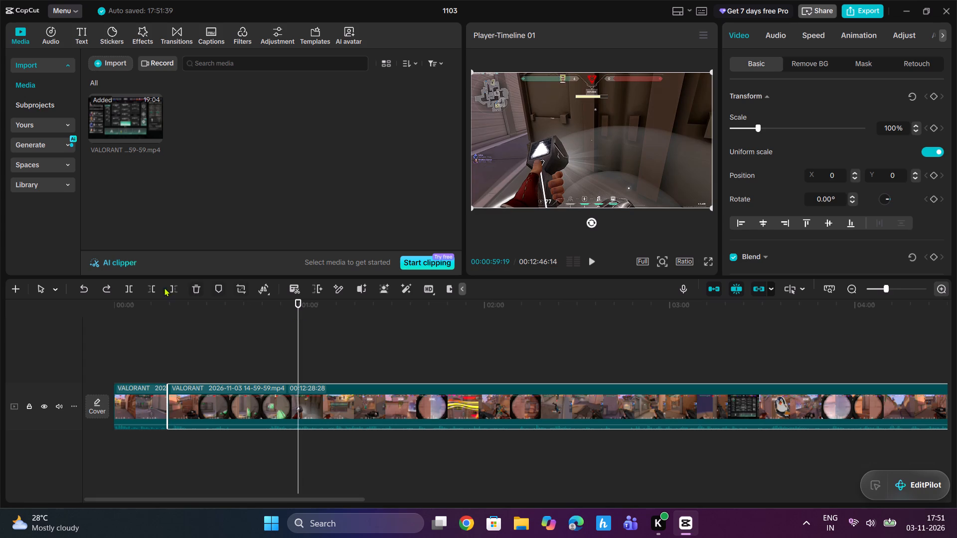
left_click(136, 294)
Play the second segment from its start and split it at 00:00:24:04.
left_click_drag(297, 311, 172, 343)
key("space")
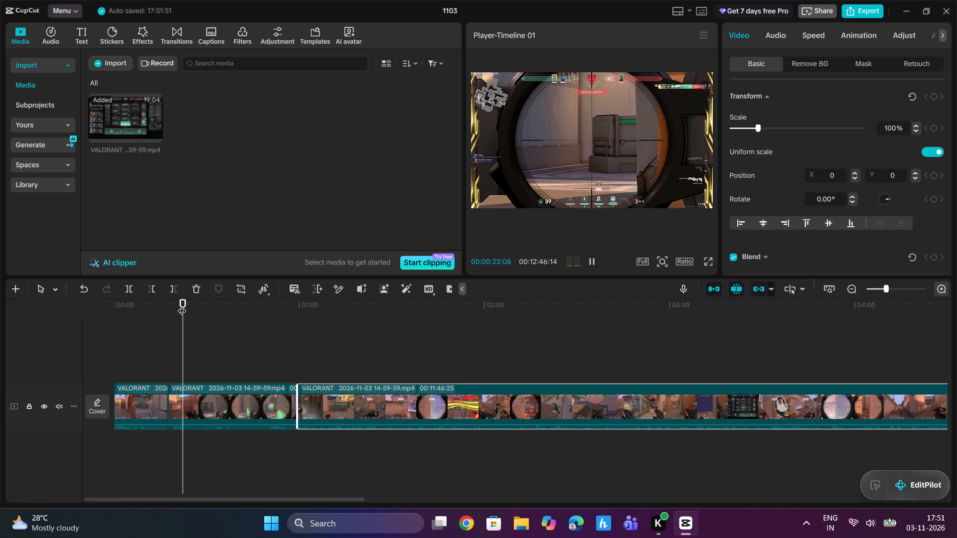
key("space")
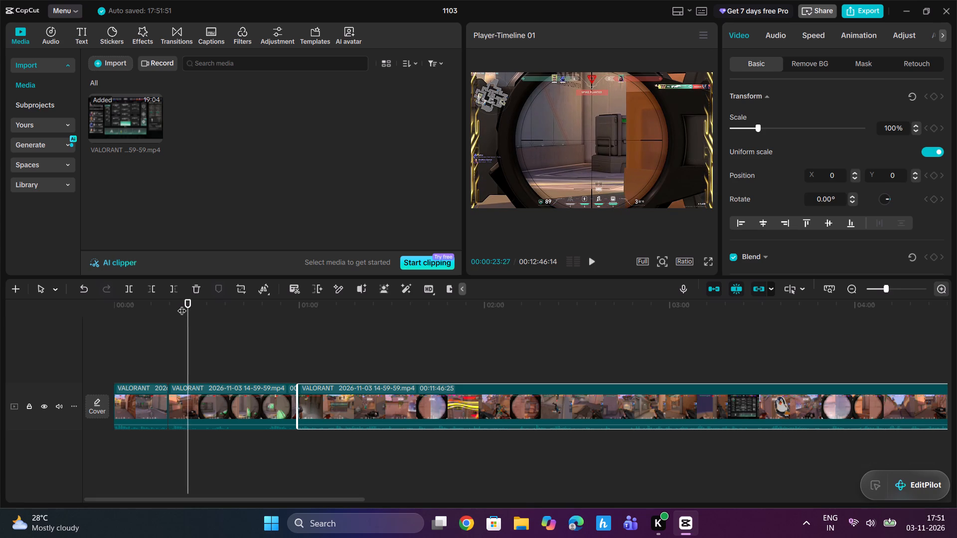
key("space")
key("space")
left_click(129, 288)
Trim away the start of the third segment up to 00:00:43:05 on the timeline.
left_click_drag(189, 311, 247, 308)
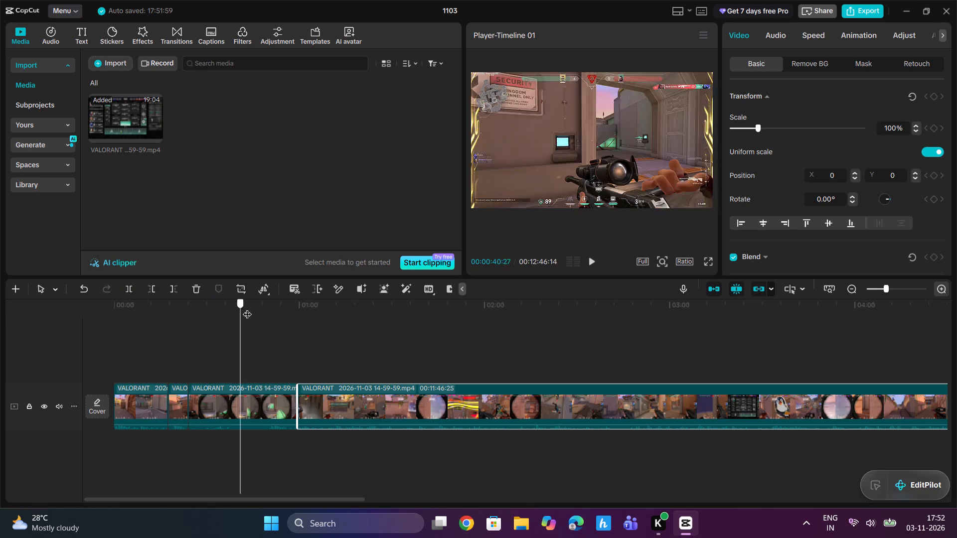
left_click_drag(247, 308, 200, 319)
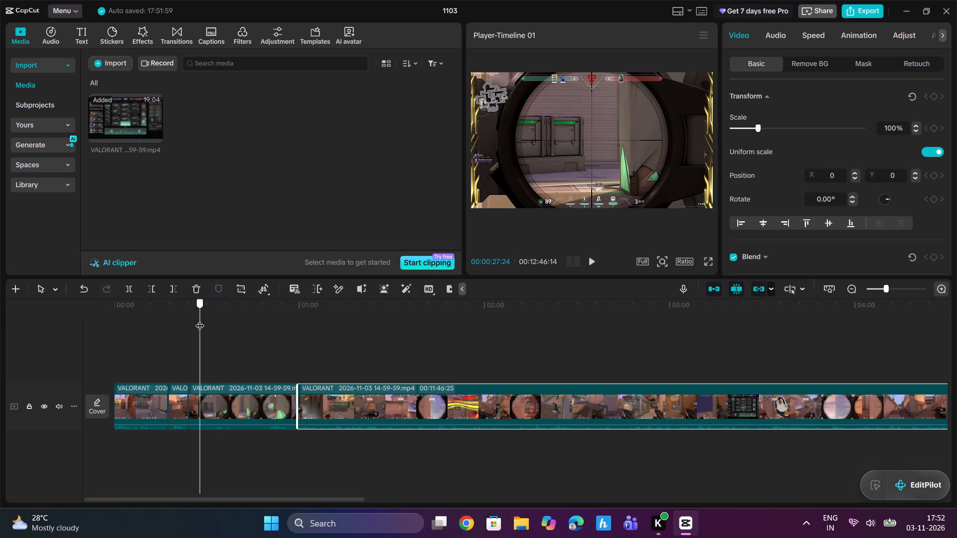
left_click_drag(200, 319, 225, 319)
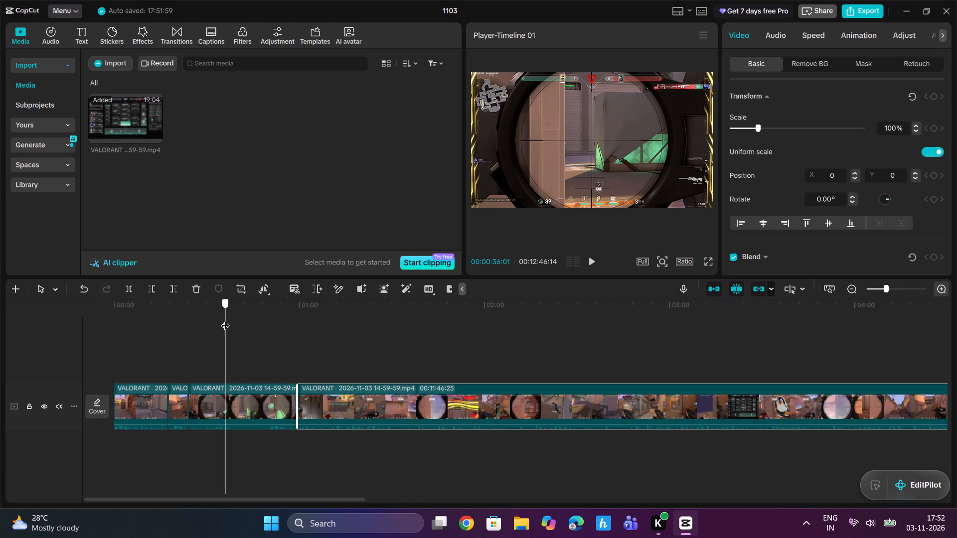
left_click_drag(225, 319, 232, 322)
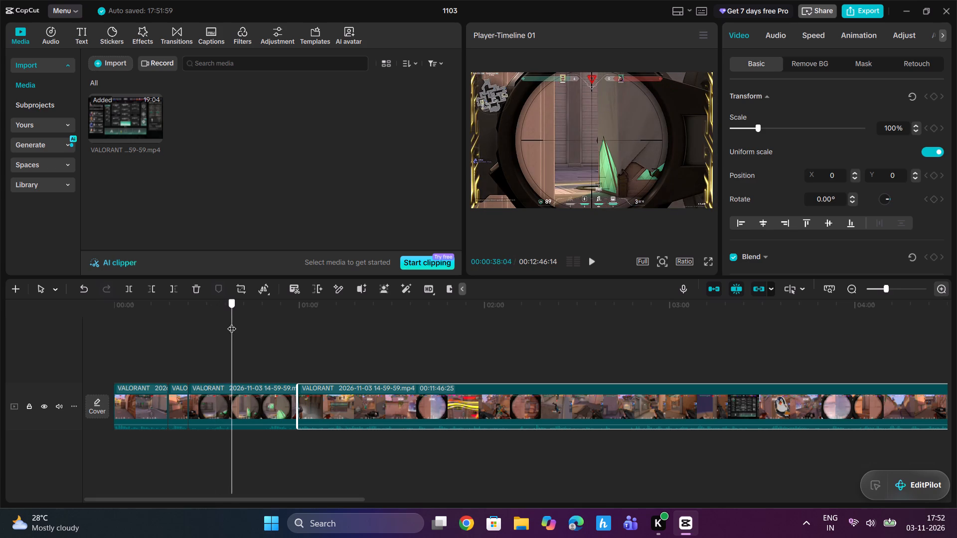
left_click_drag(232, 322, 247, 322)
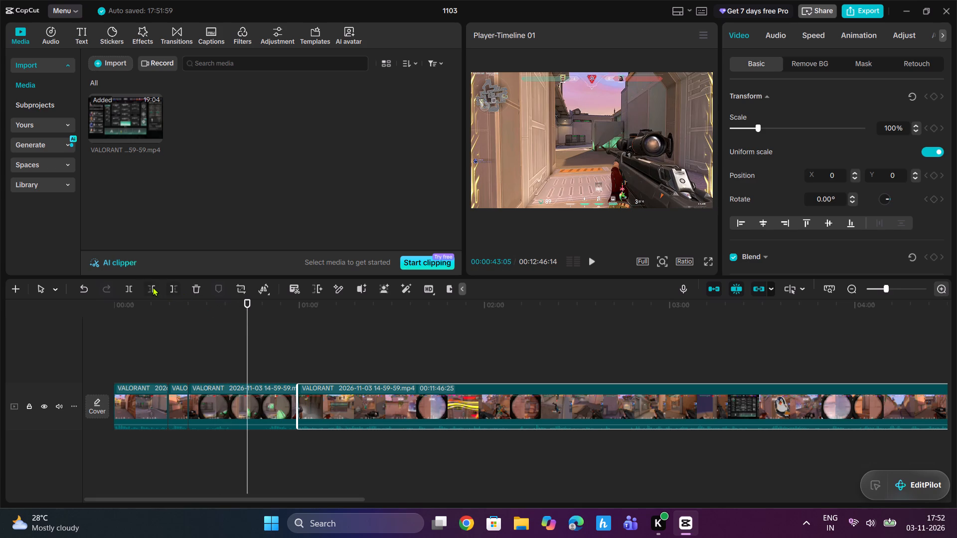
left_click(153, 287)
Add the Classic Black Fade transition at the cut between the second and third segments.
left_click(175, 37)
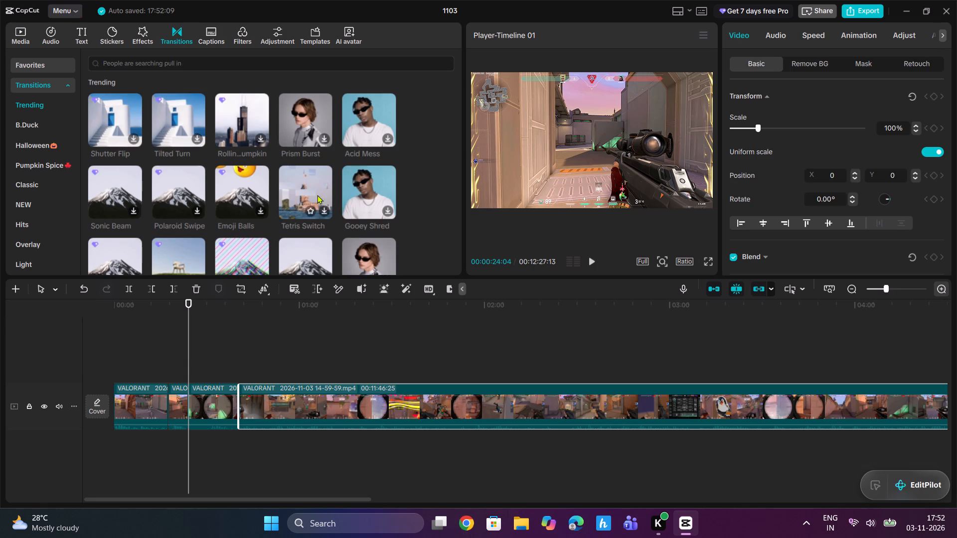
left_click(44, 184)
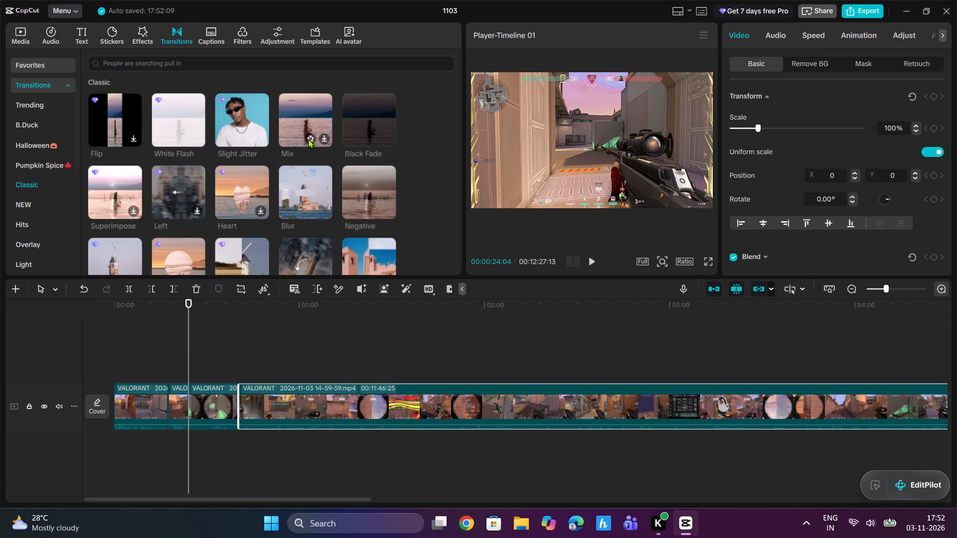
left_click(392, 139)
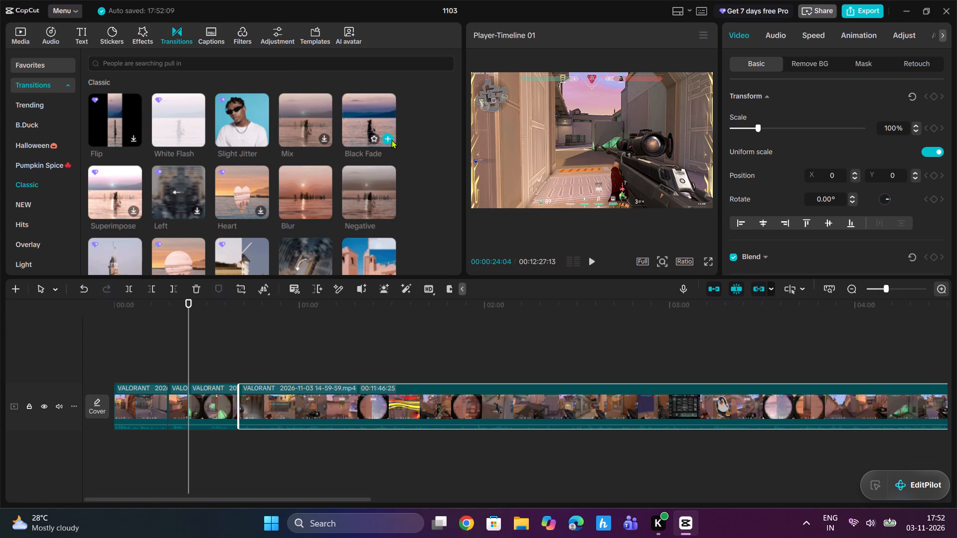
Set the project's aspect ratio to 9:16 with the short second segment selected.
left_click_drag(185, 314, 170, 324)
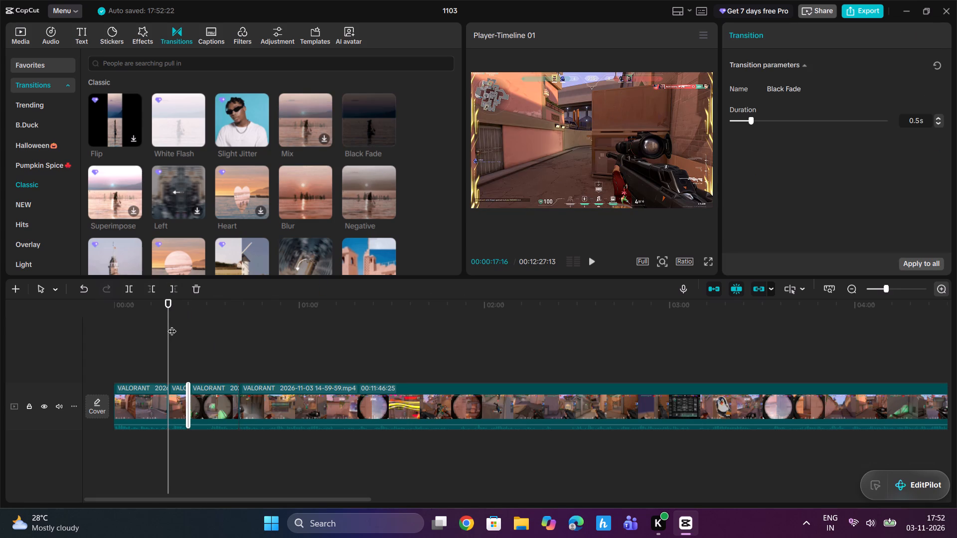
key("space")
key("space")
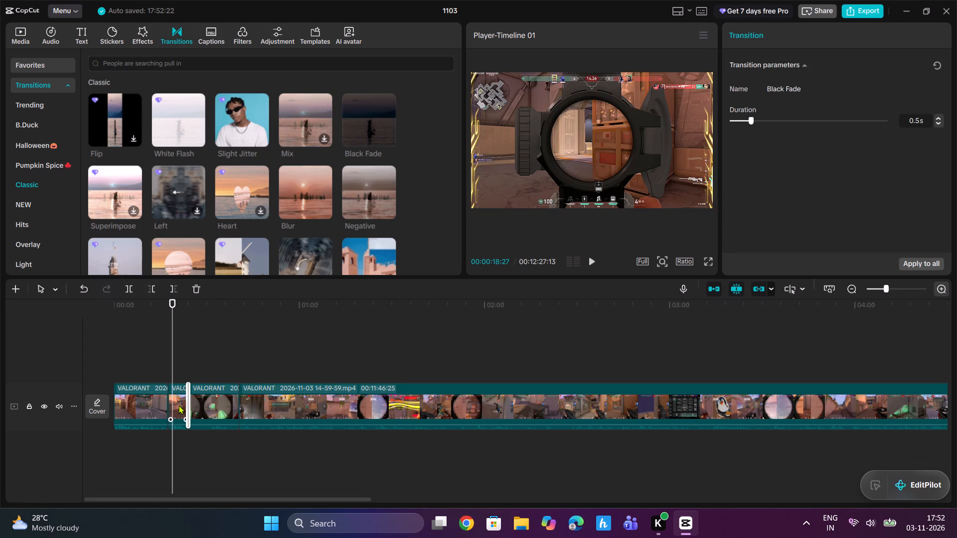
left_click(177, 404)
left_click(690, 261)
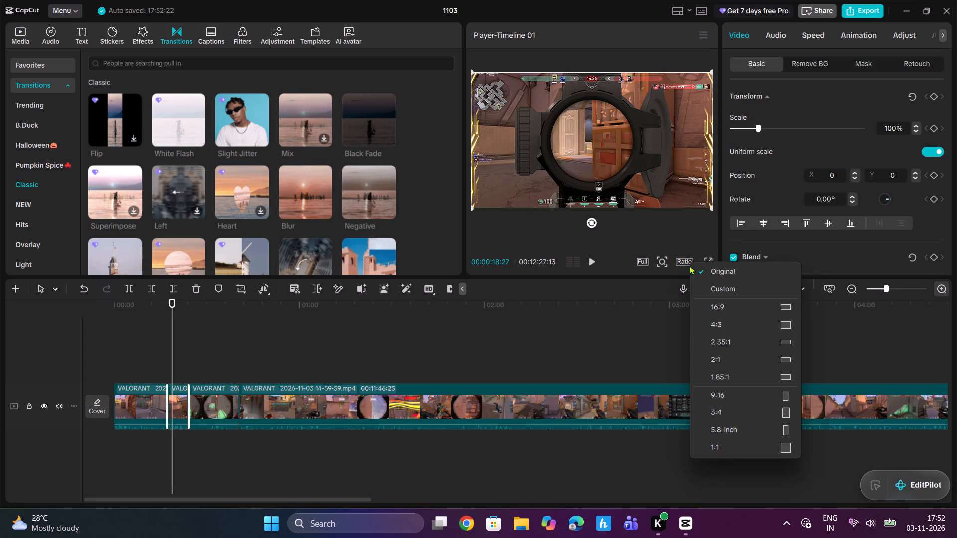
left_click(747, 397)
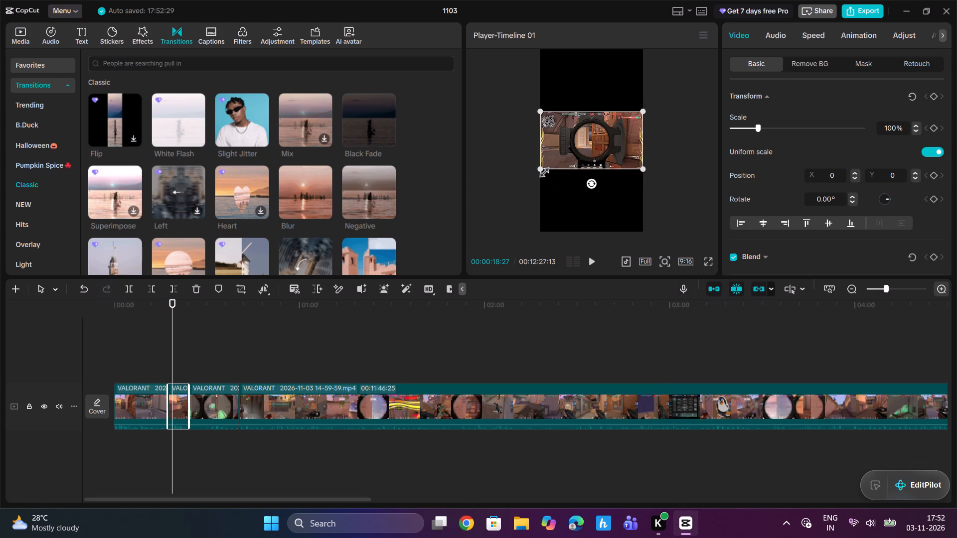
Enlarge the second segment in the preview to 244% scale.
left_click_drag(541, 171, 448, 248)
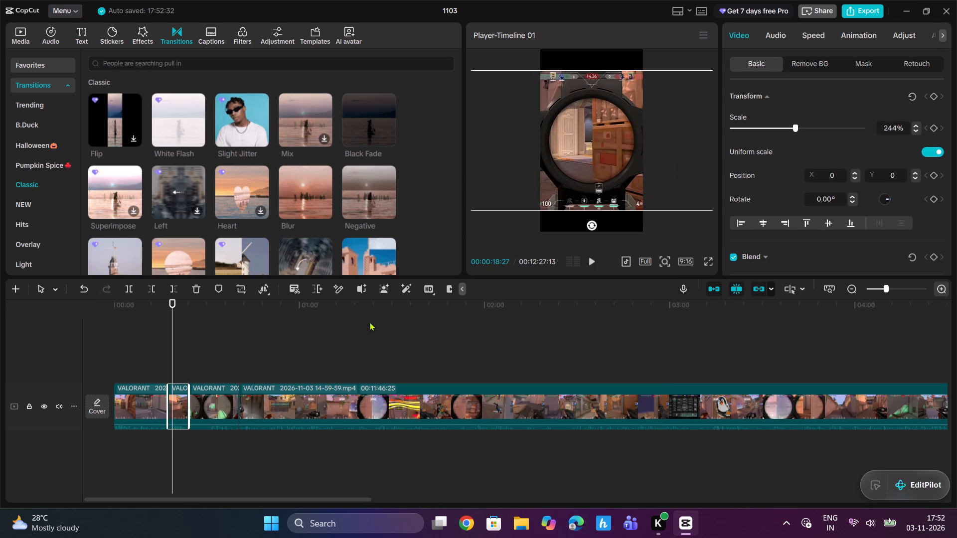
Enlarge the third segment in the preview to 238% scale.
left_click_drag(172, 304, 216, 312)
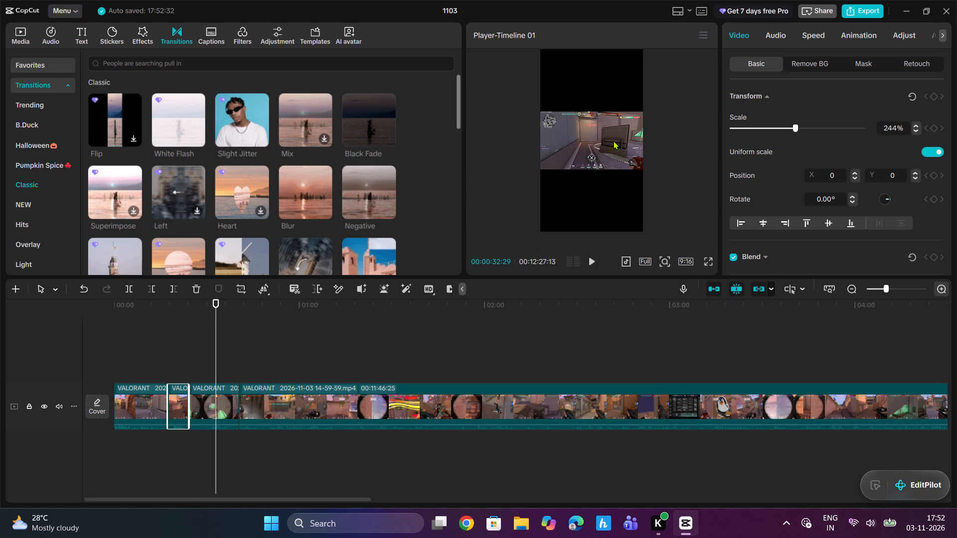
left_click(614, 140)
left_click_drag(537, 167, 472, 249)
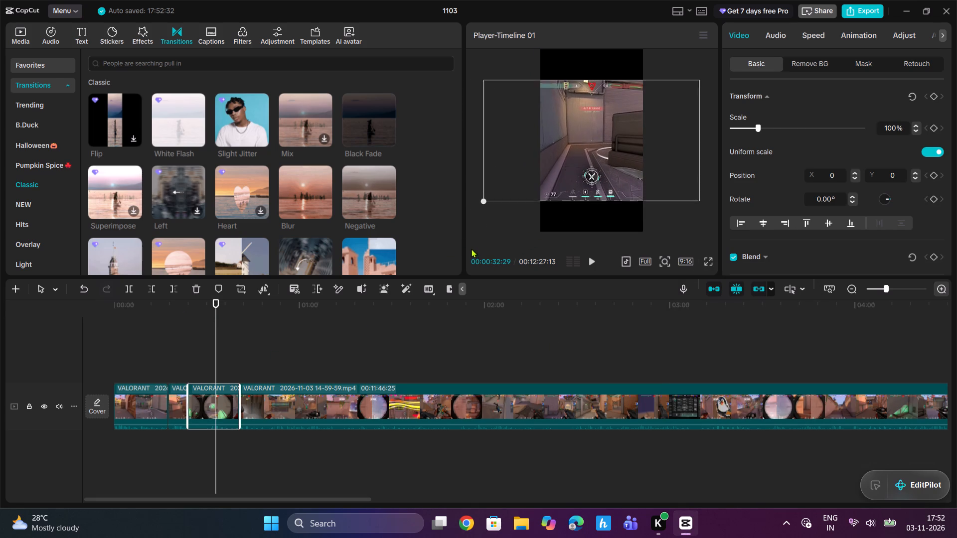
left_click_drag(472, 249, 458, 267)
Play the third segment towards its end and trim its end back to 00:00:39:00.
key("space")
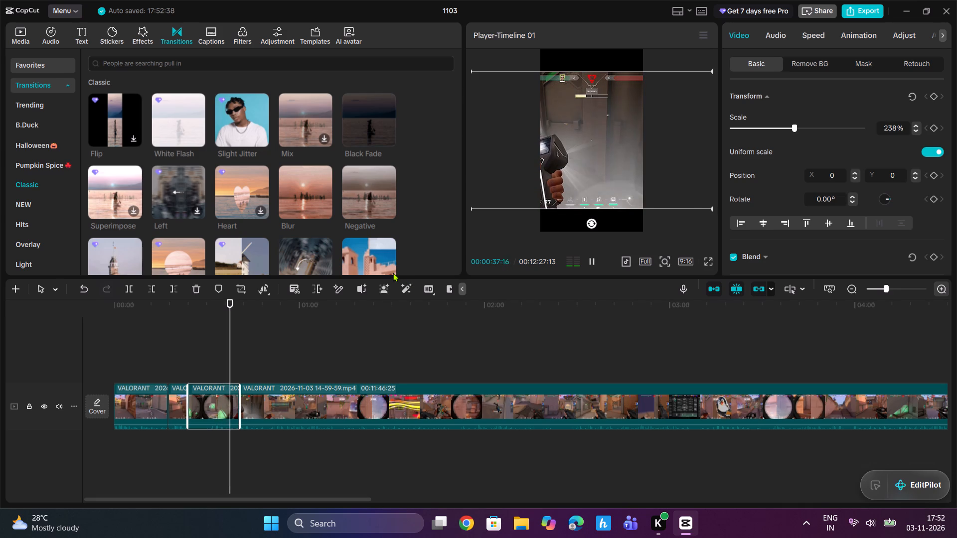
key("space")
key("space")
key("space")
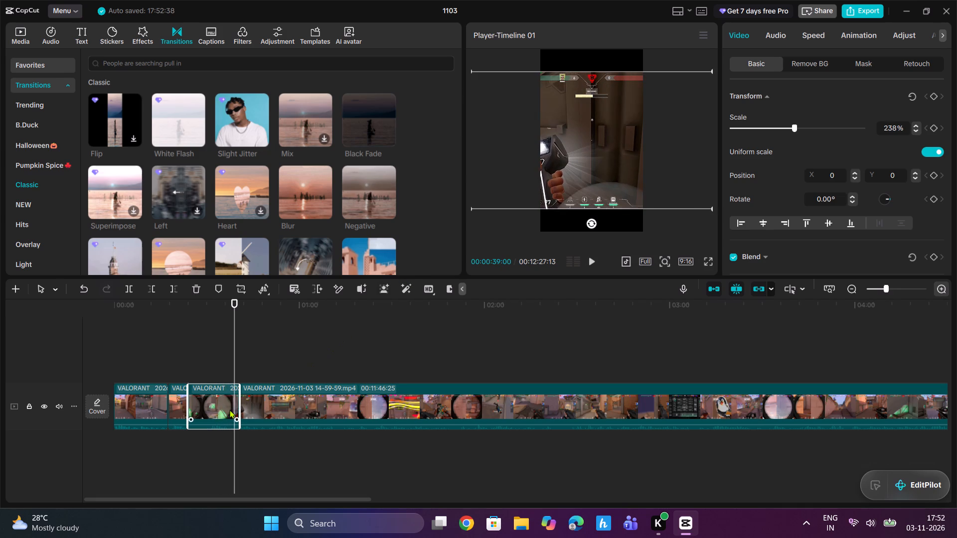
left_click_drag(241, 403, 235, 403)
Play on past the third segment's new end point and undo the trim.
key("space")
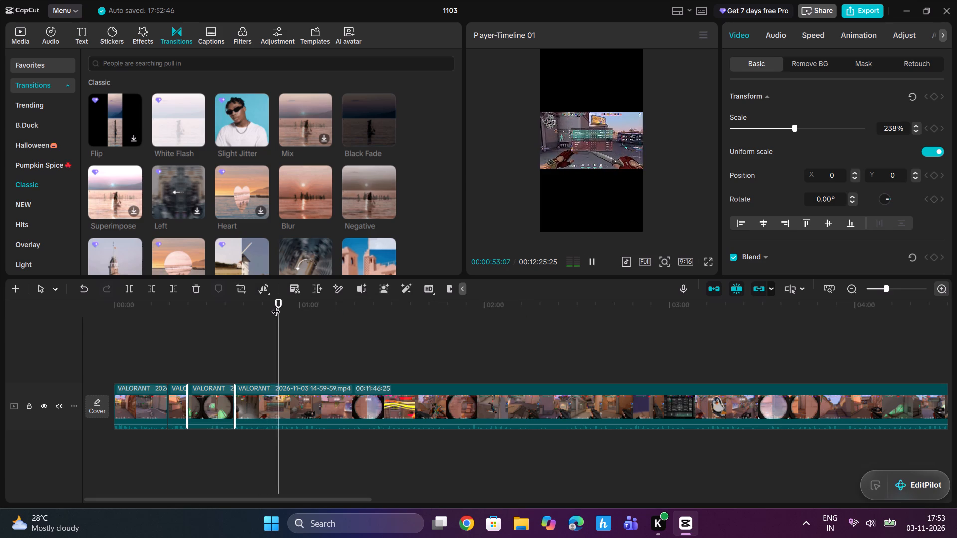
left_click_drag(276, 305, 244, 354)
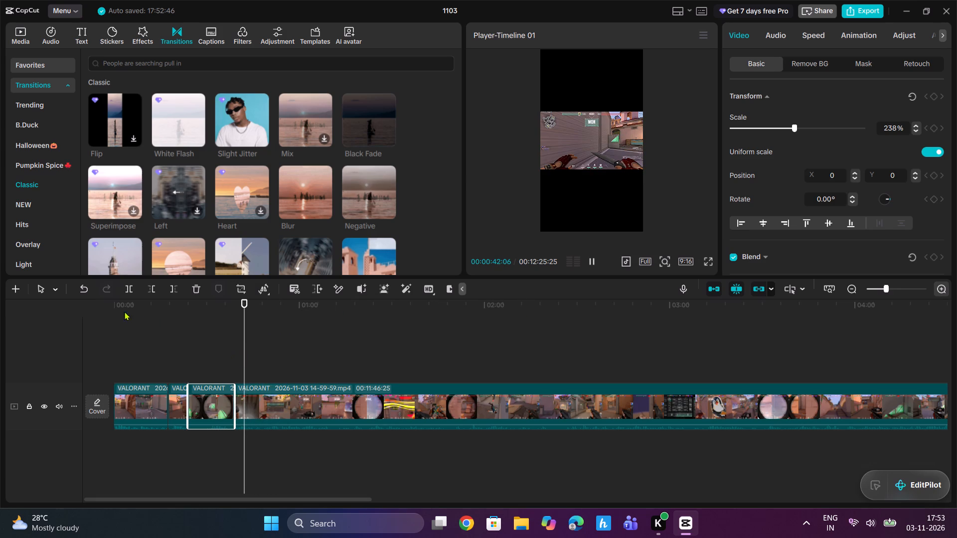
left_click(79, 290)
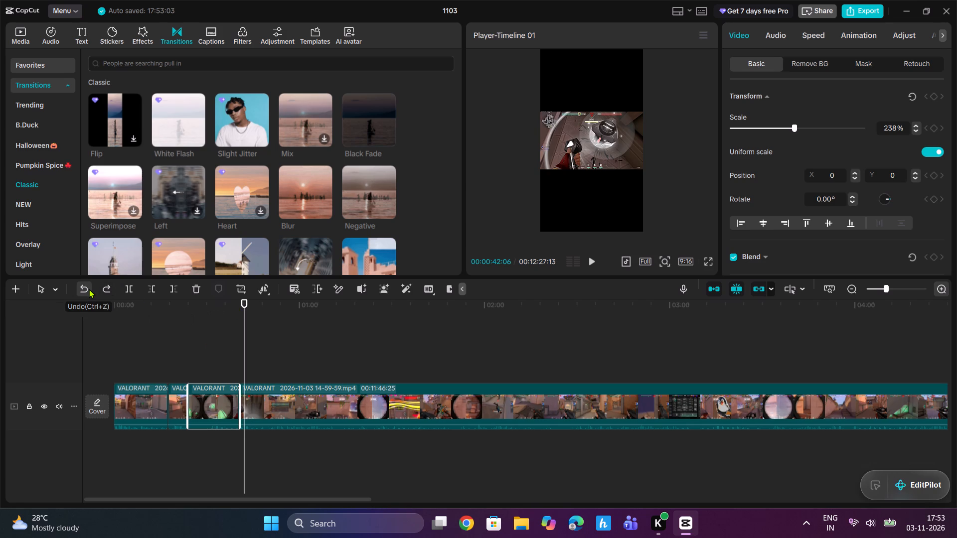
Find the end of the fourth highlight in the remaining footage and split the clip at 00:00:49:07.
left_click_drag(243, 307, 259, 328)
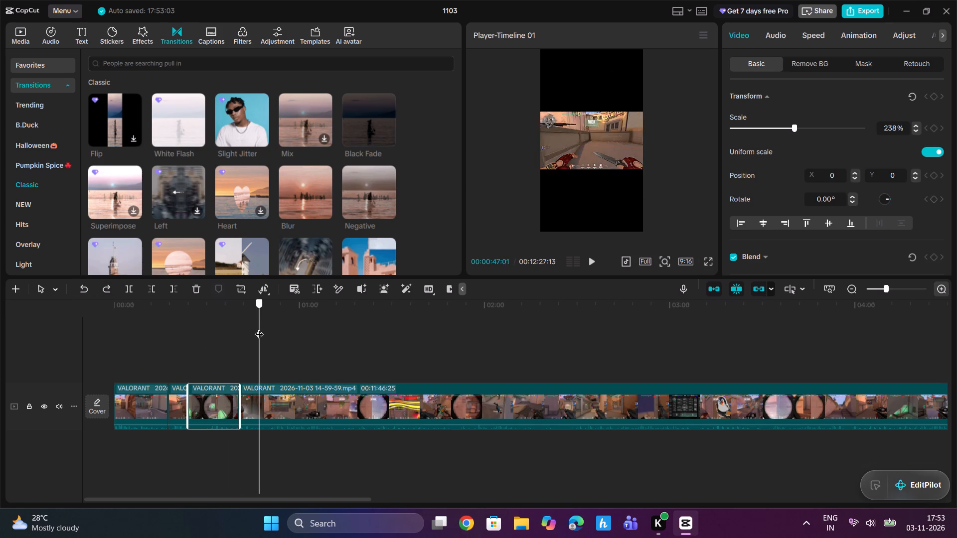
left_click_drag(259, 328, 281, 330)
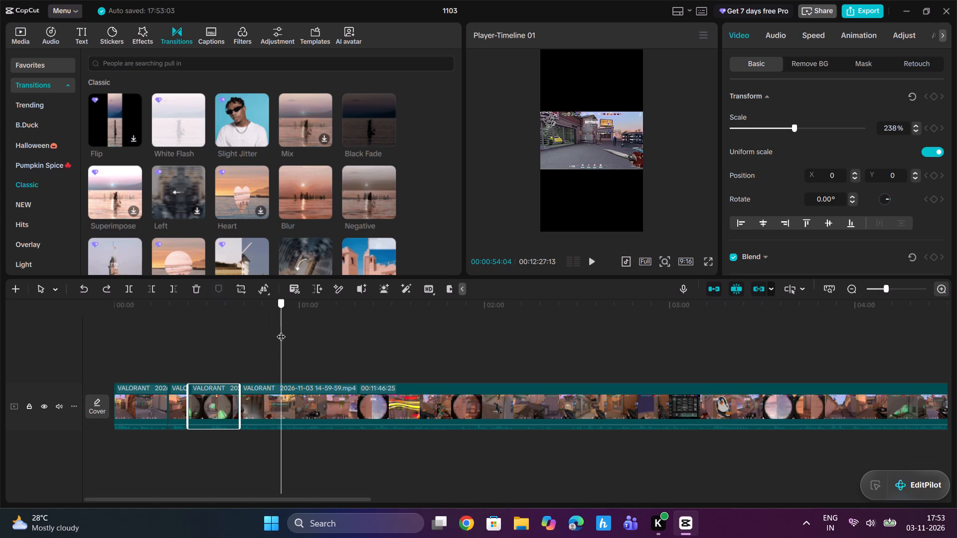
left_click_drag(281, 330, 238, 346)
key("space")
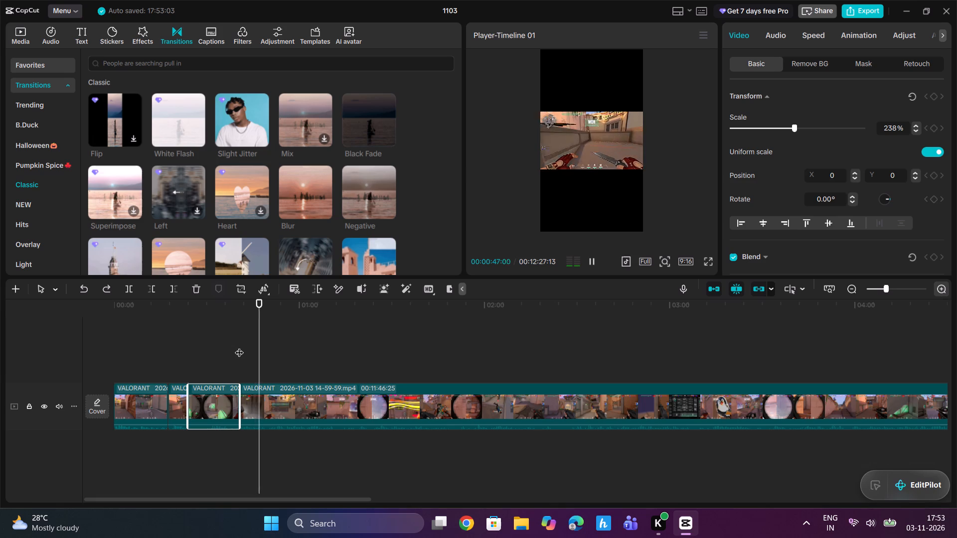
key("space")
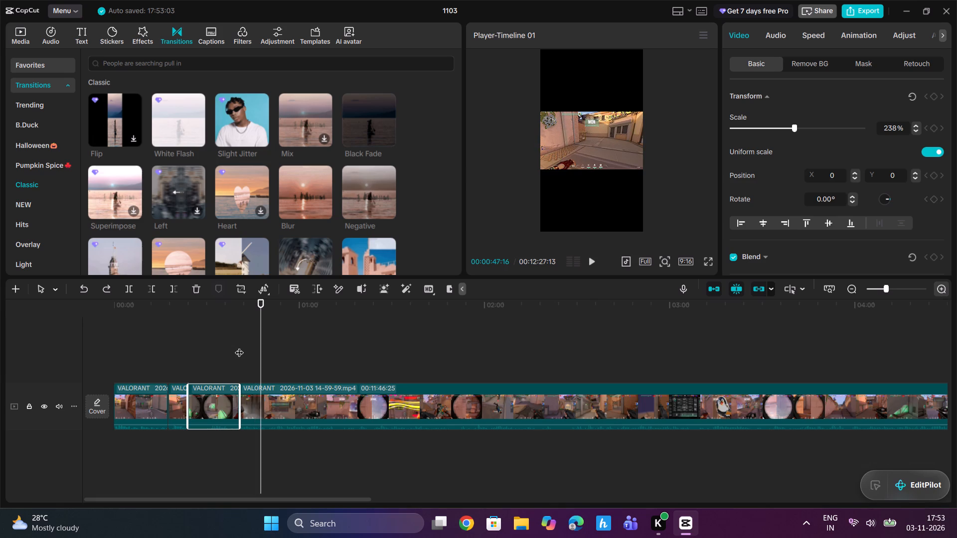
key("space")
key("space")
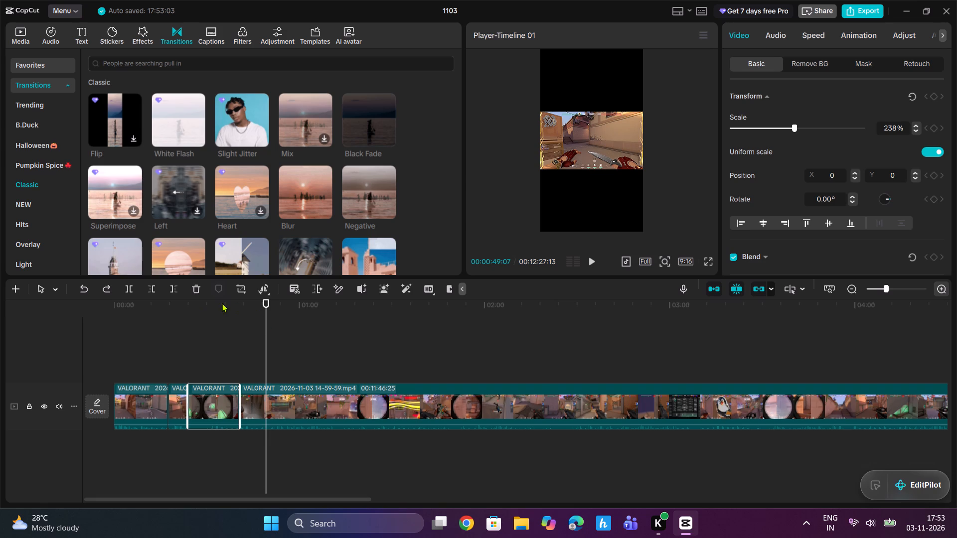
left_click(130, 285)
Enlarge the long remaining clip after the 00:00:49:07 cut to 236% scale in the preview.
left_click(251, 412)
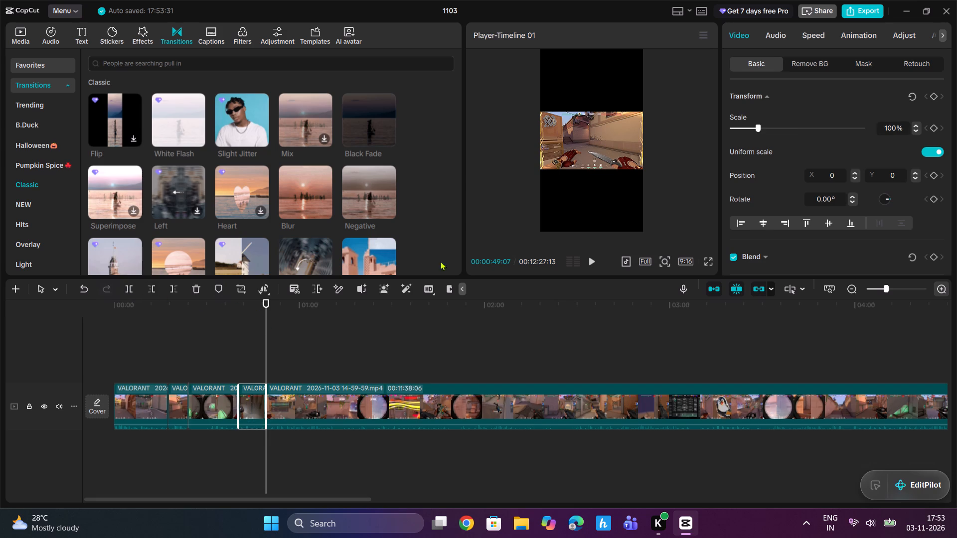
left_click(580, 141)
left_click_drag(541, 166, 475, 252)
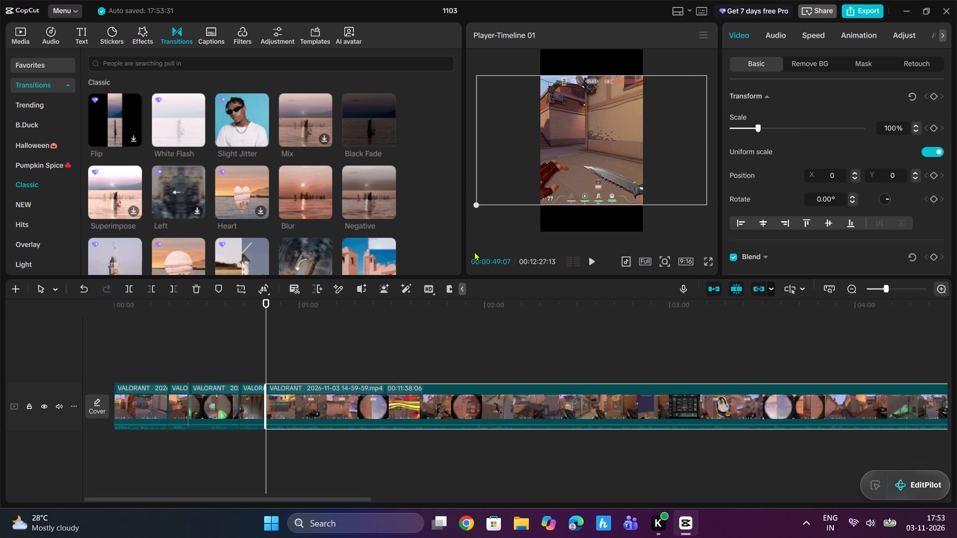
left_click_drag(475, 252, 469, 260)
Go back to the start of the timeline and enlarge the first segment in the preview to 241% scale.
left_click_drag(268, 307, 47, 352)
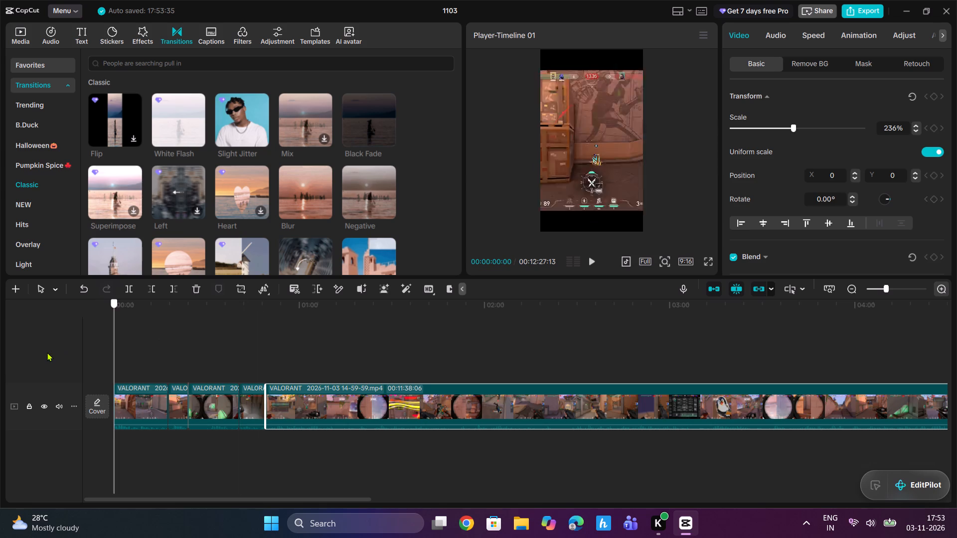
left_click_drag(47, 352, 49, 352)
left_click(596, 155)
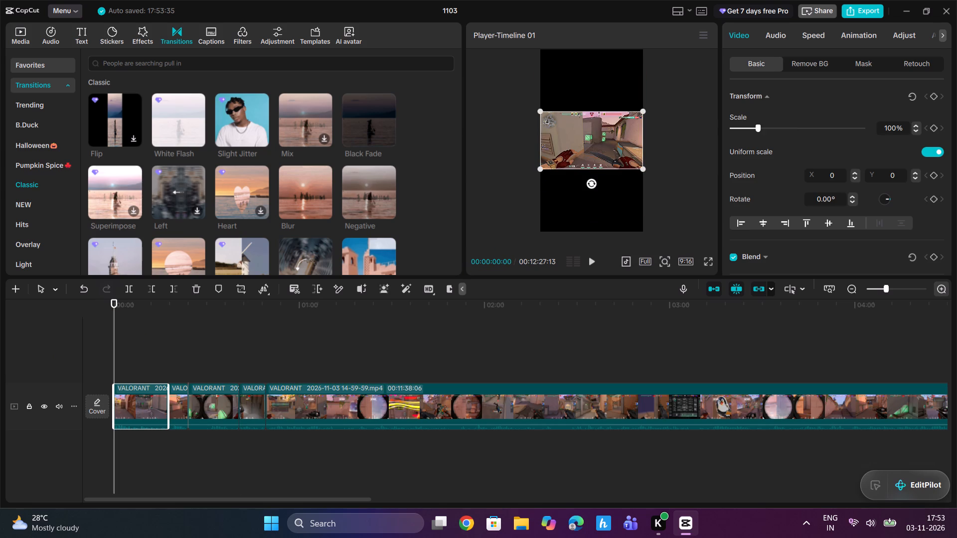
left_click_drag(538, 169, 446, 251)
Play the edited video from the beginning to review the reframed segments.
key("space")
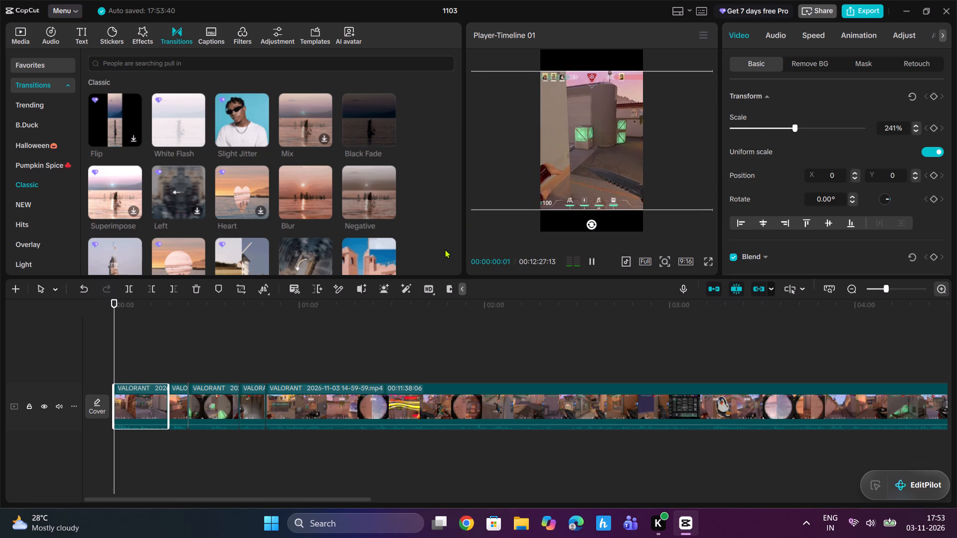
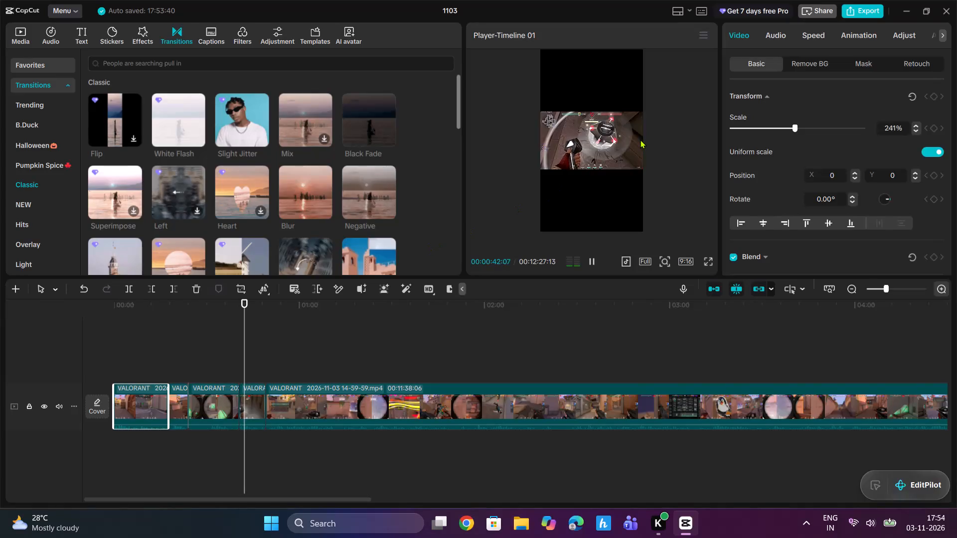
Enlarge the fourth segment, the short clip before the long remaining one, to 244% scale in the preview and resume playback.
left_click(640, 139)
left_click_drag(542, 166, 493, 216)
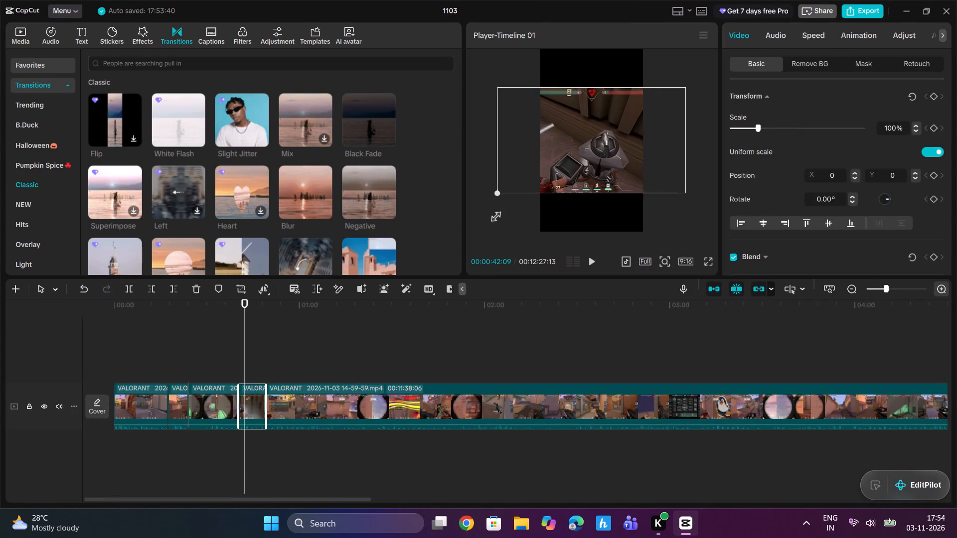
left_click_drag(493, 216, 464, 255)
left_click(589, 261)
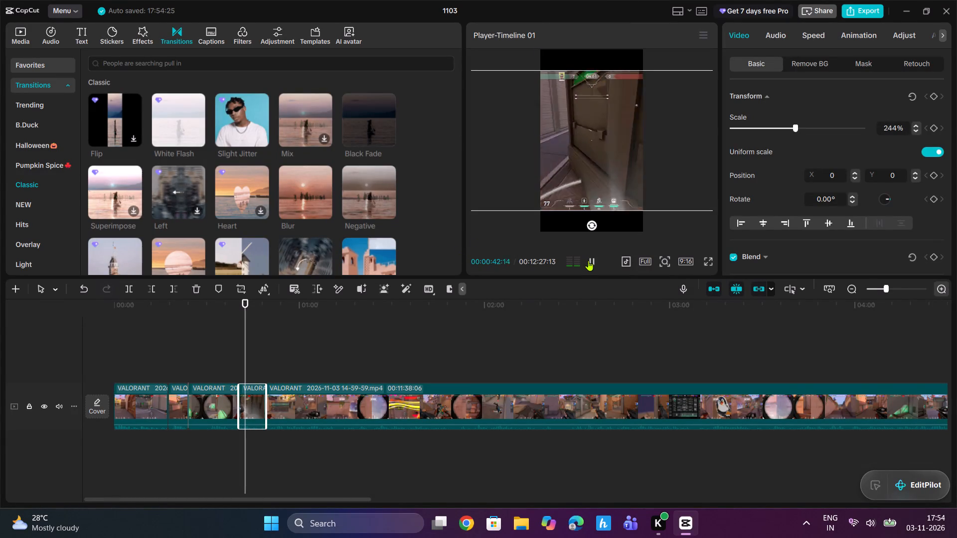
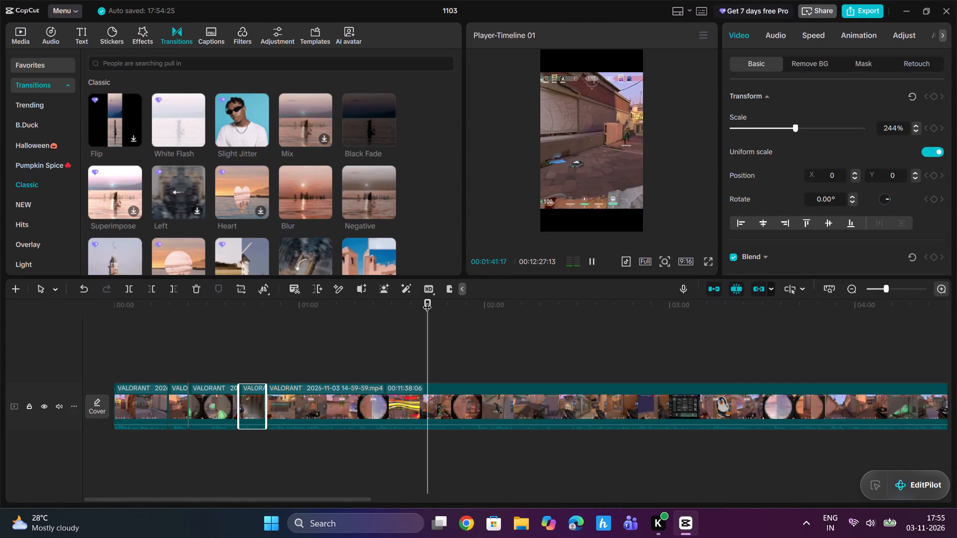
Skim the long leftover clip after the fourth segment and delete it so the timeline ends with the fourth segment.
left_click_drag(427, 301, 464, 306)
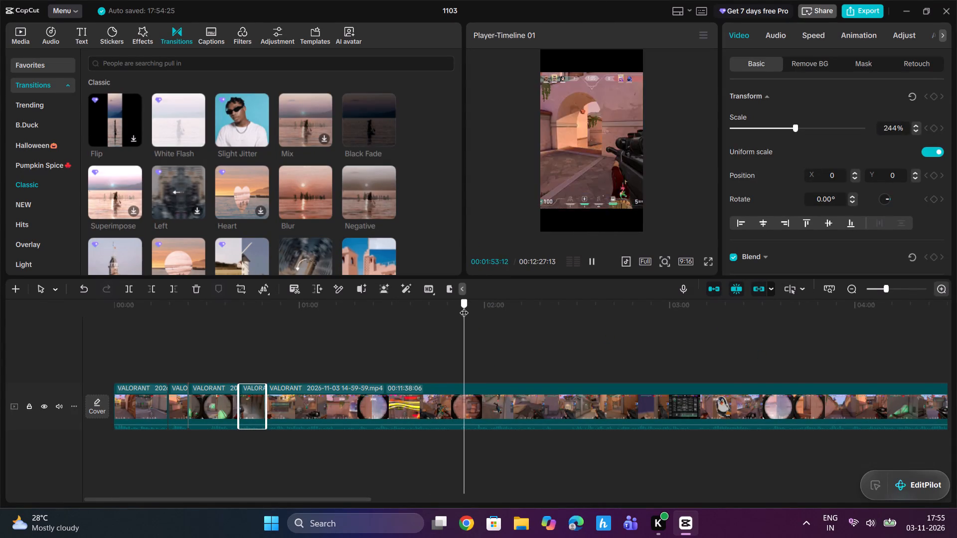
left_click_drag(464, 306, 508, 312)
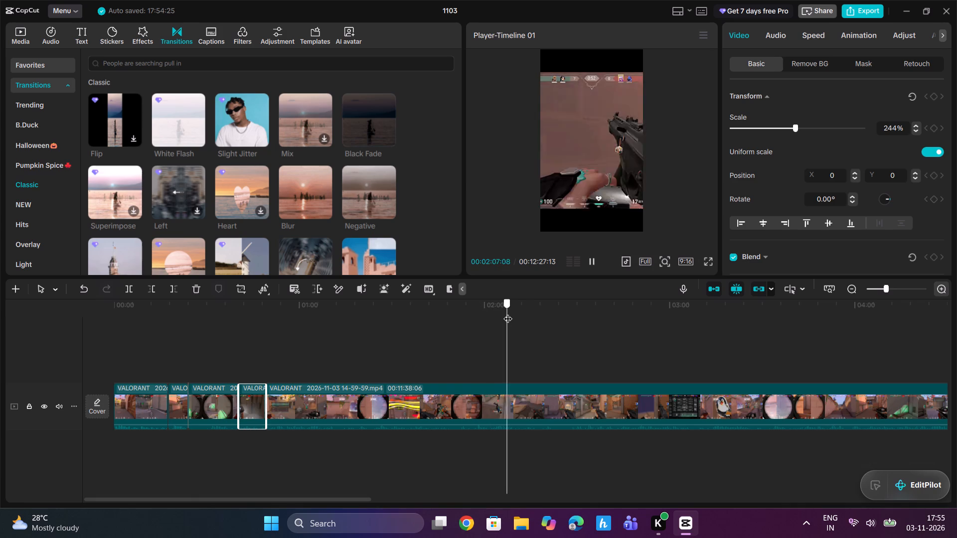
left_click_drag(508, 312, 604, 315)
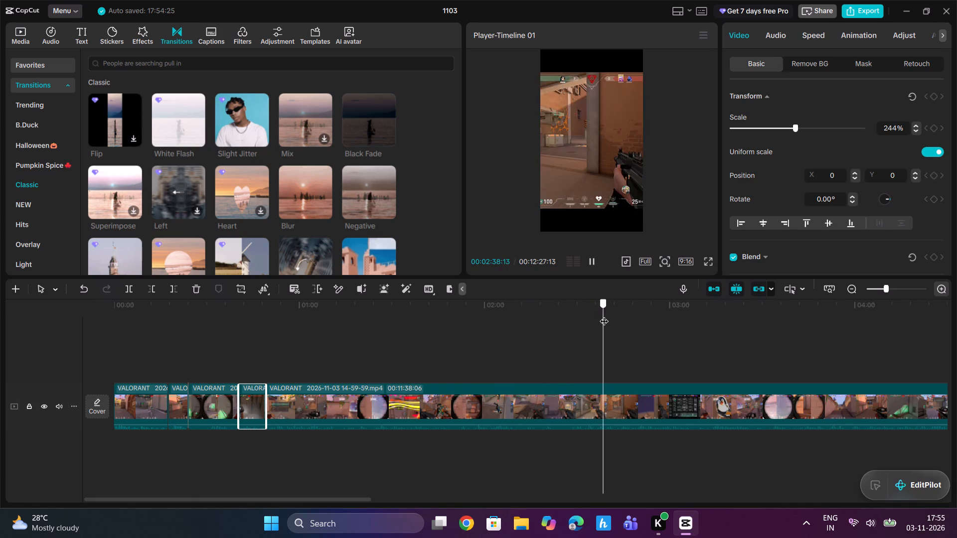
left_click_drag(604, 315, 502, 340)
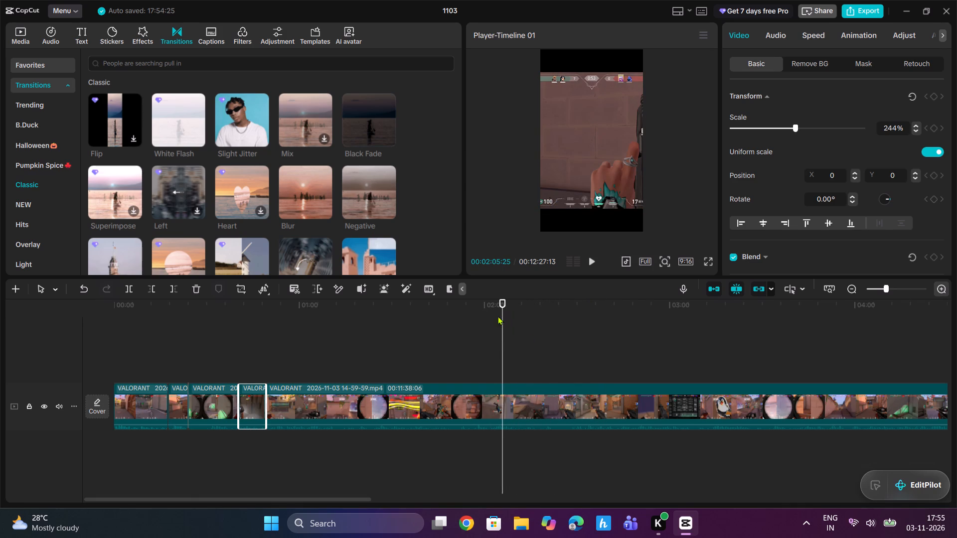
left_click(434, 405)
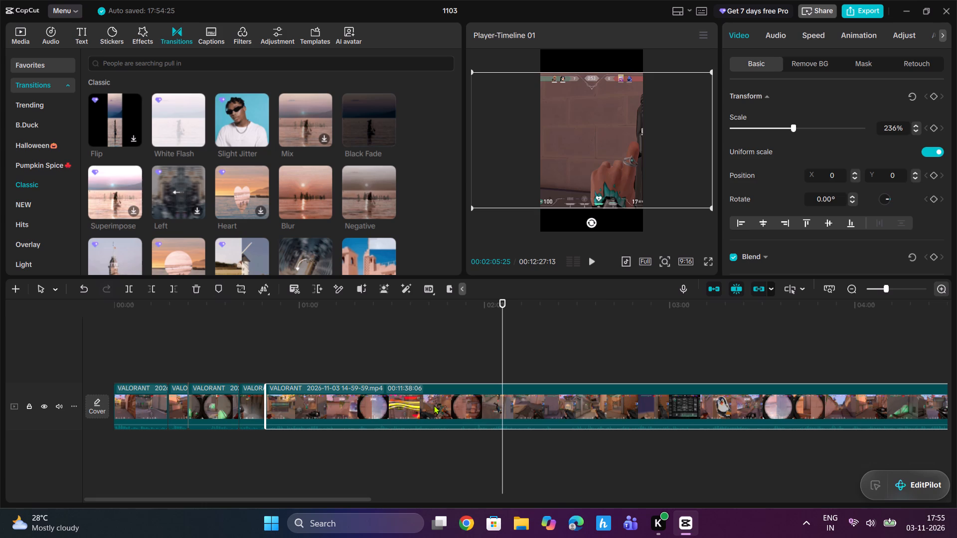
left_click(305, 339)
left_click_drag(304, 339, 295, 340)
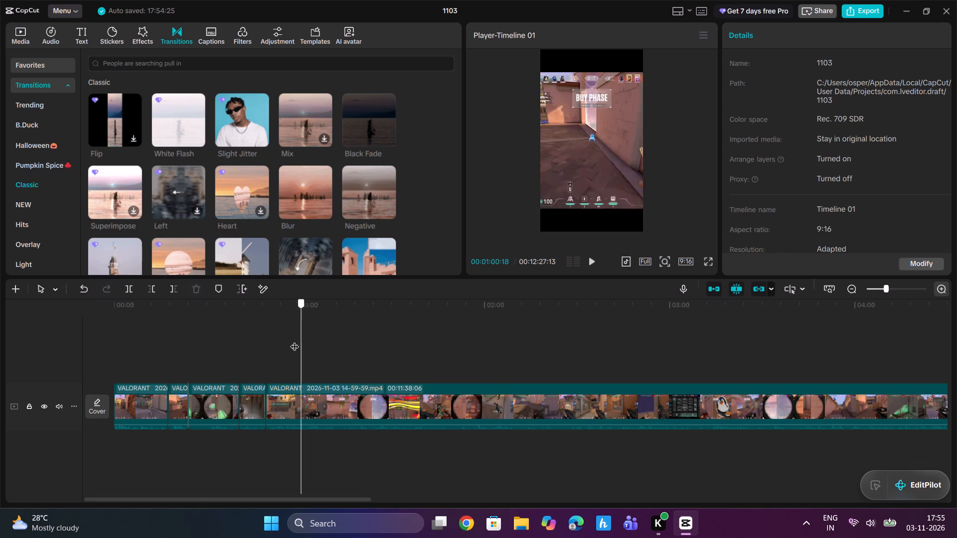
left_click_drag(295, 340, 266, 349)
left_click(490, 406)
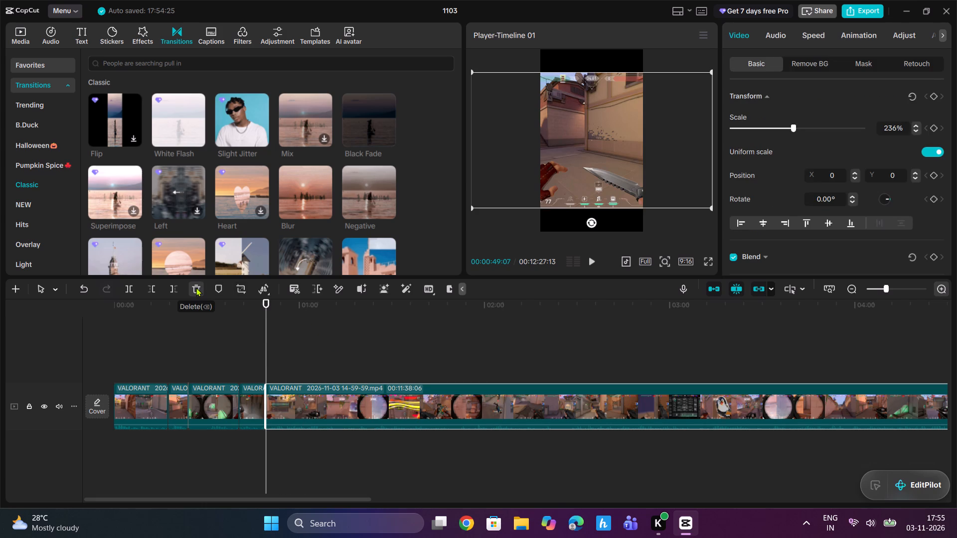
left_click(196, 287)
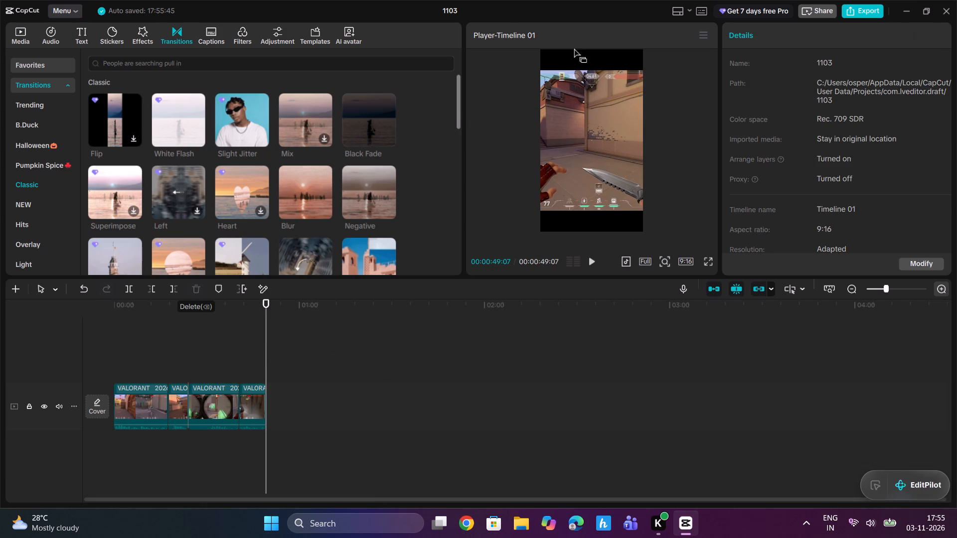
Rename the project as vid 1.
left_click(456, 7)
key("v")
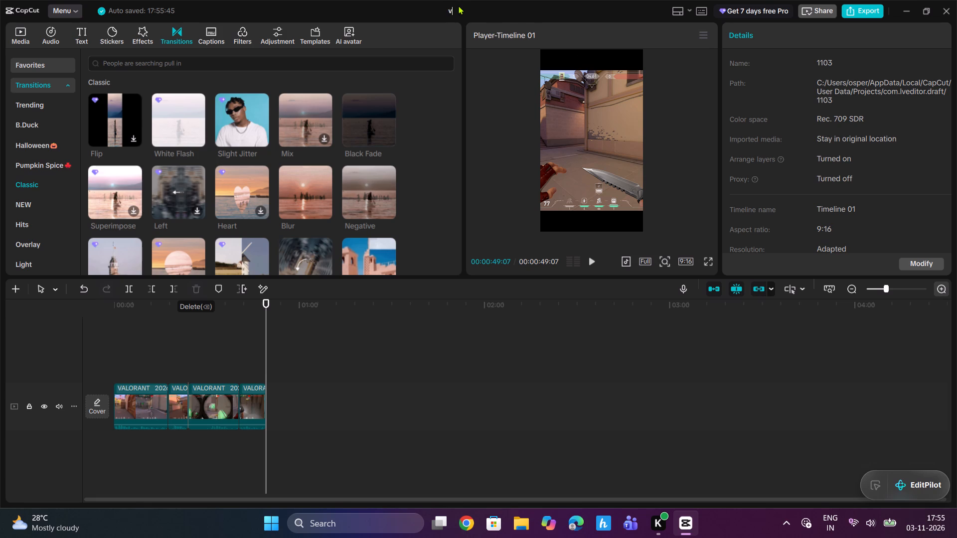
key("i")
key("d")
key("space")
key("1")
key("1")
key("BackSpace")
key("Return")
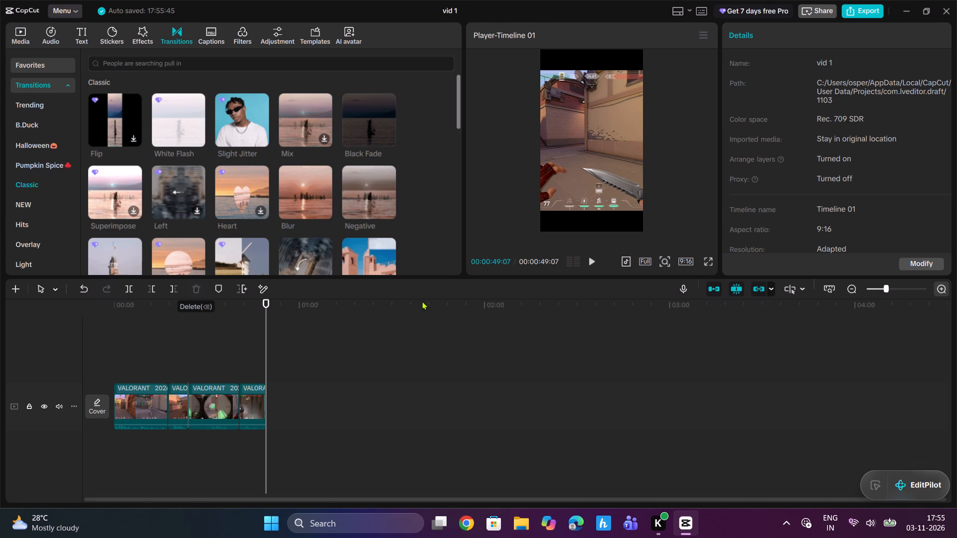
Add the Blur transition at the cut between the first and second segments.
left_click_drag(263, 307, 151, 352)
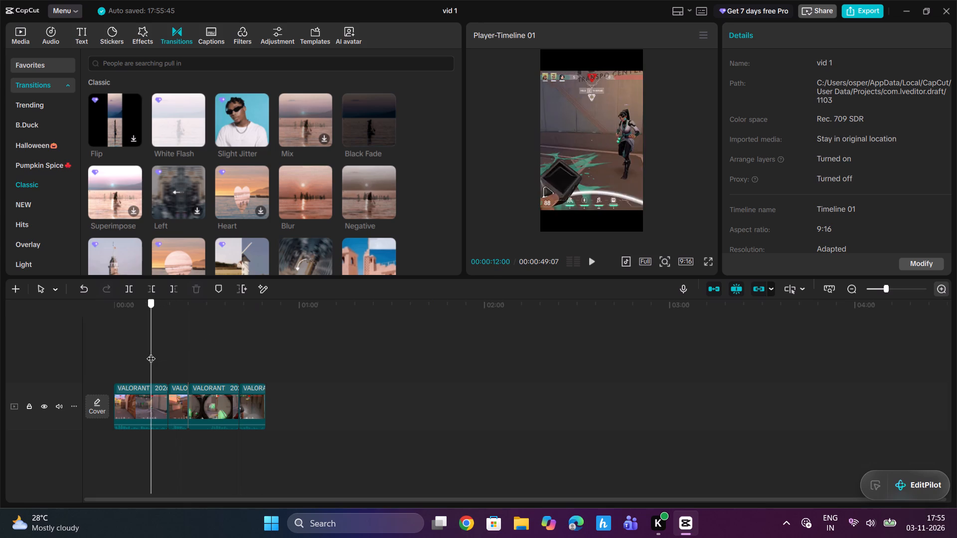
left_click_drag(151, 352, 170, 357)
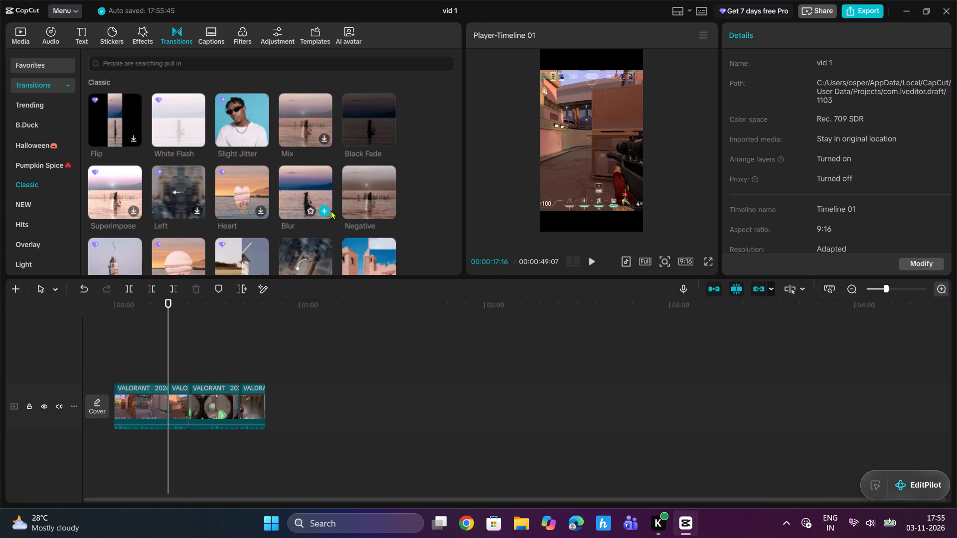
left_click(329, 211)
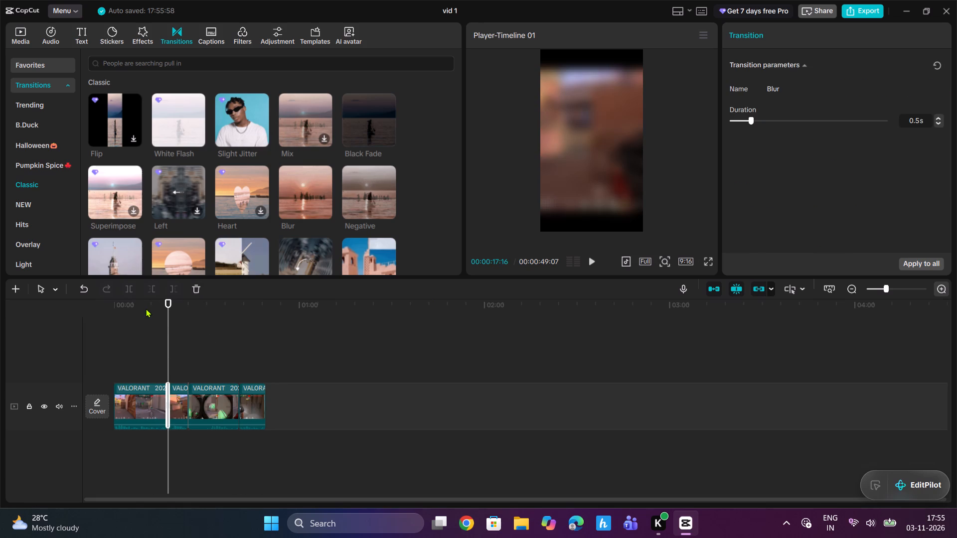
Review the trimmed video by checking the third and fourth segments, and play it back from near the beginning.
left_click_drag(168, 314, 231, 320)
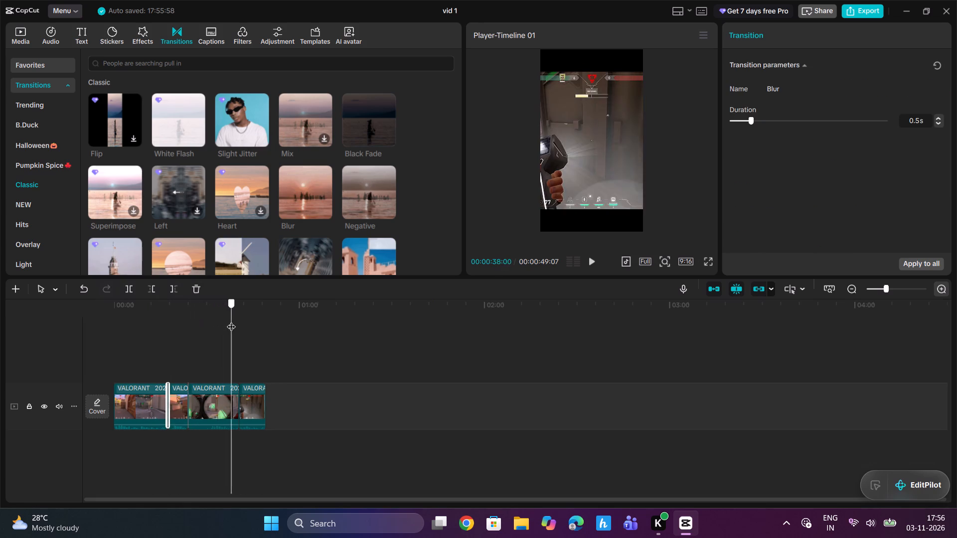
left_click_drag(231, 320, 249, 323)
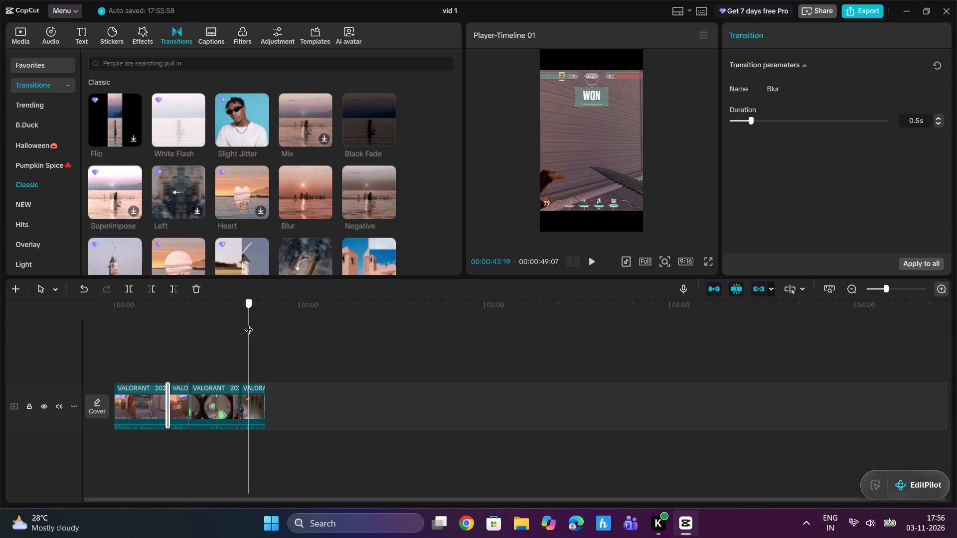
left_click_drag(249, 323, 237, 327)
key("space")
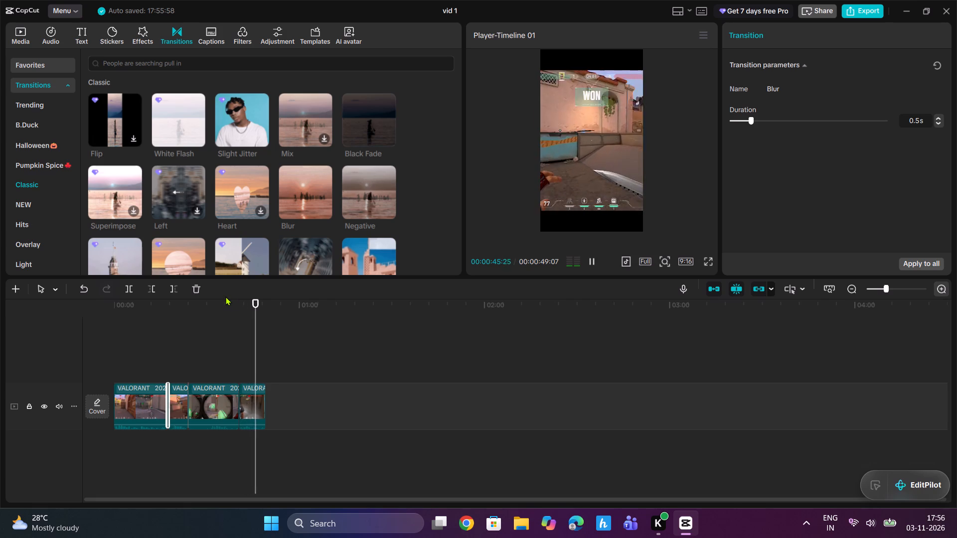
key("space")
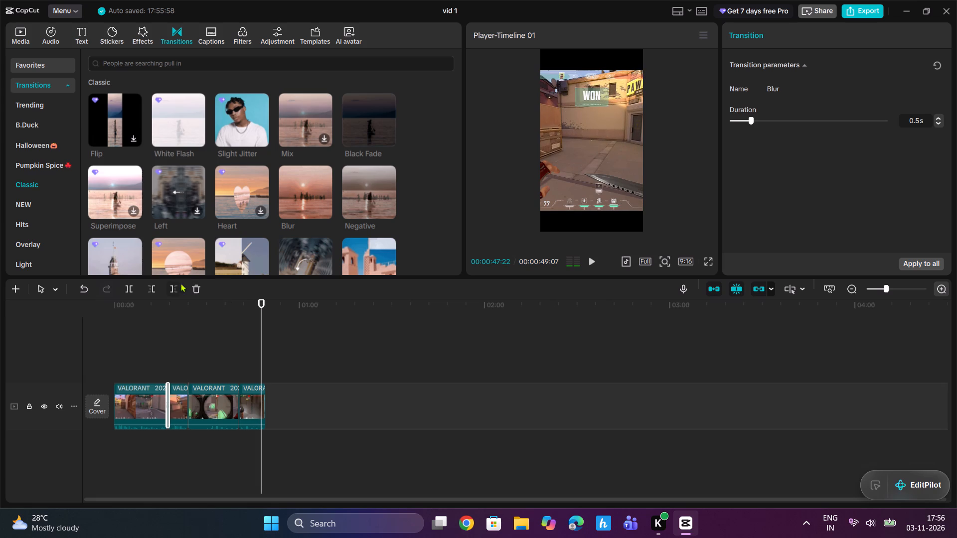
left_click_drag(261, 306, 120, 347)
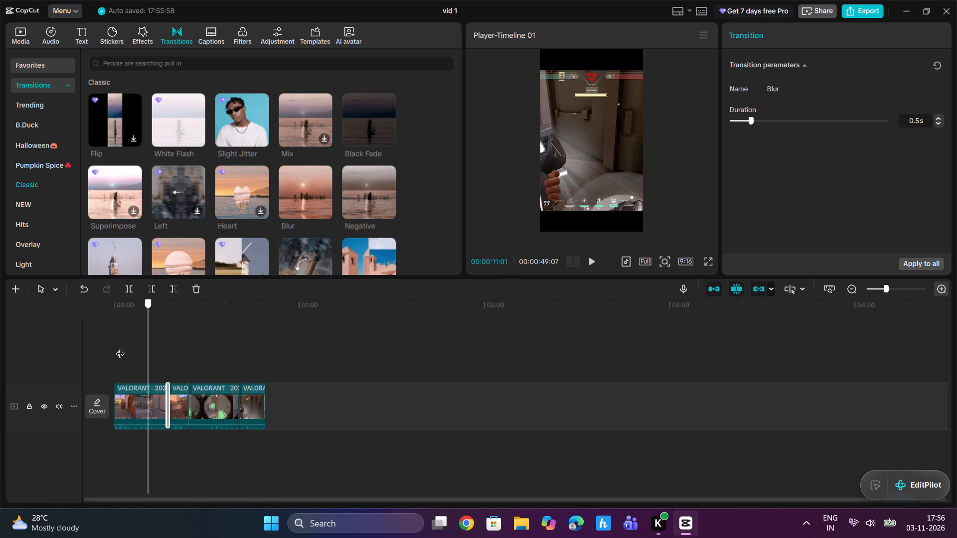
left_click_drag(120, 347, 118, 350)
key("space")
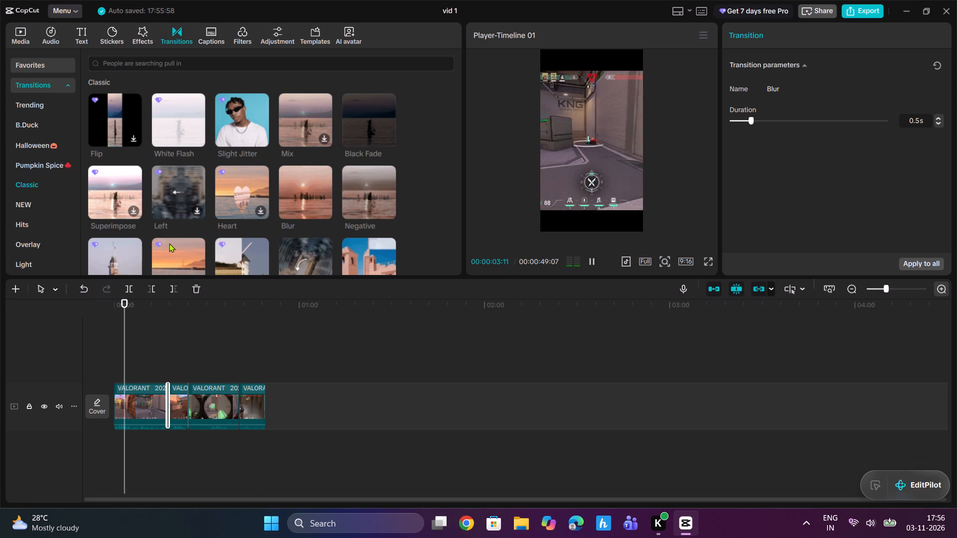
key("space")
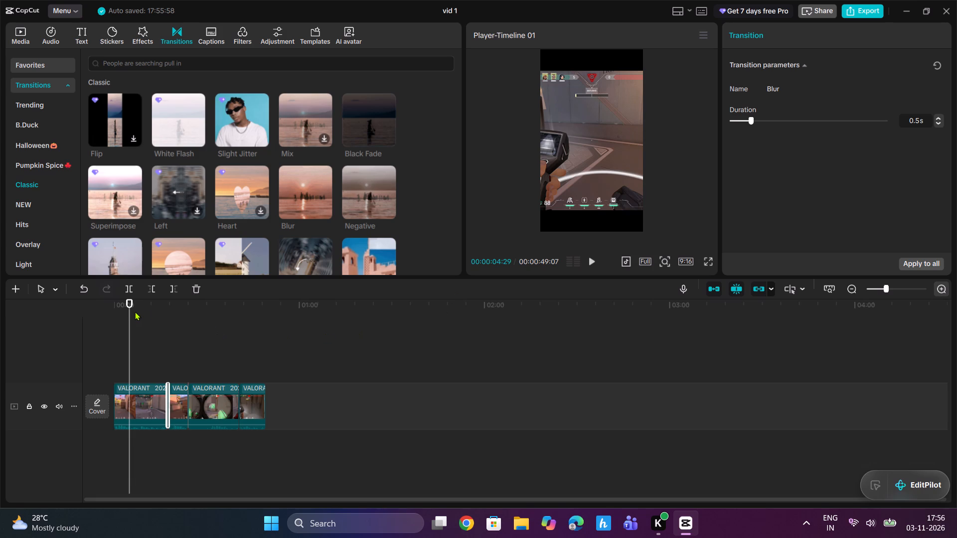
left_click(593, 262)
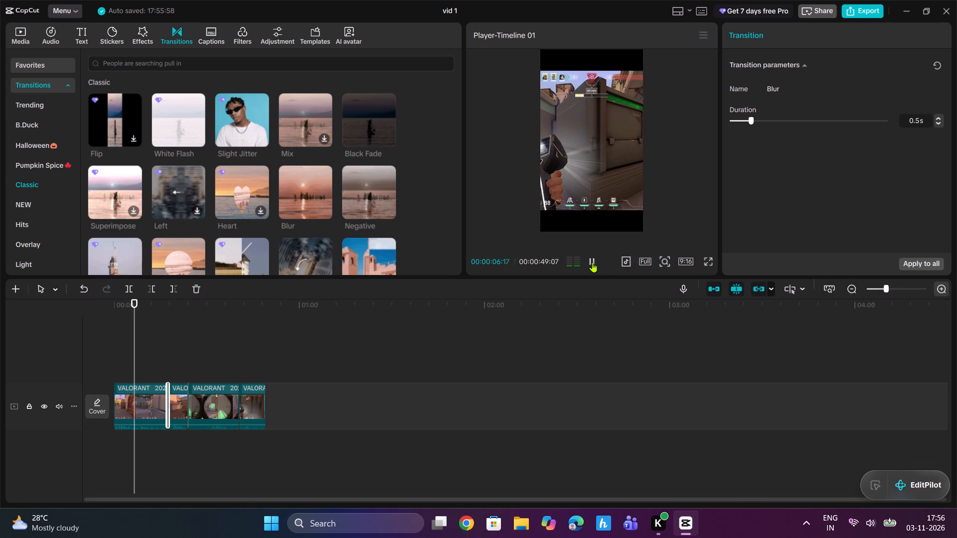
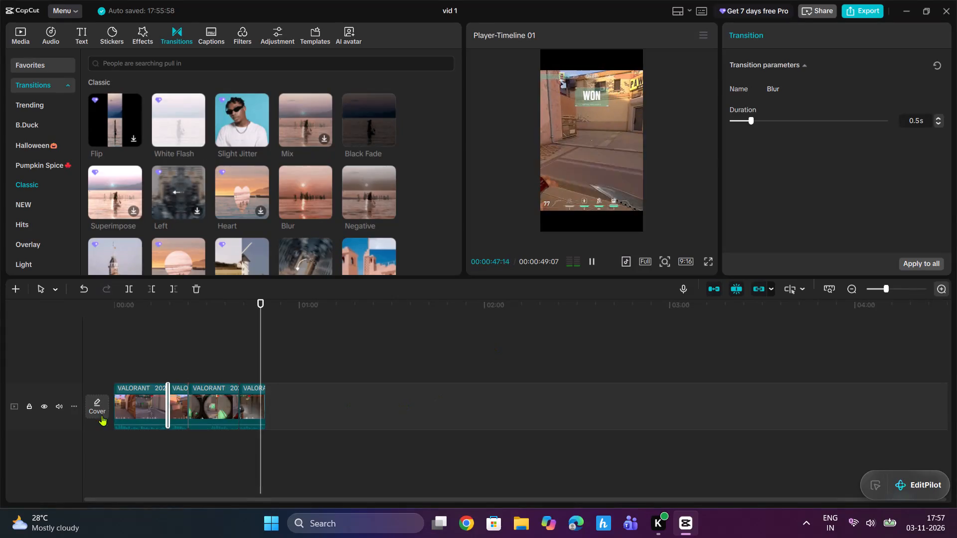
Apply the Fade In animation to the first video segment.
left_click(134, 405)
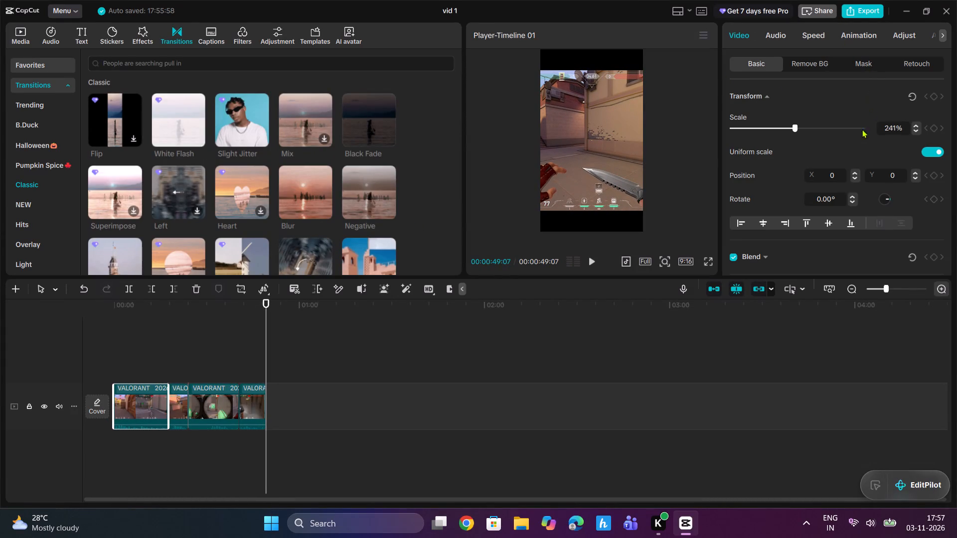
left_click(874, 37)
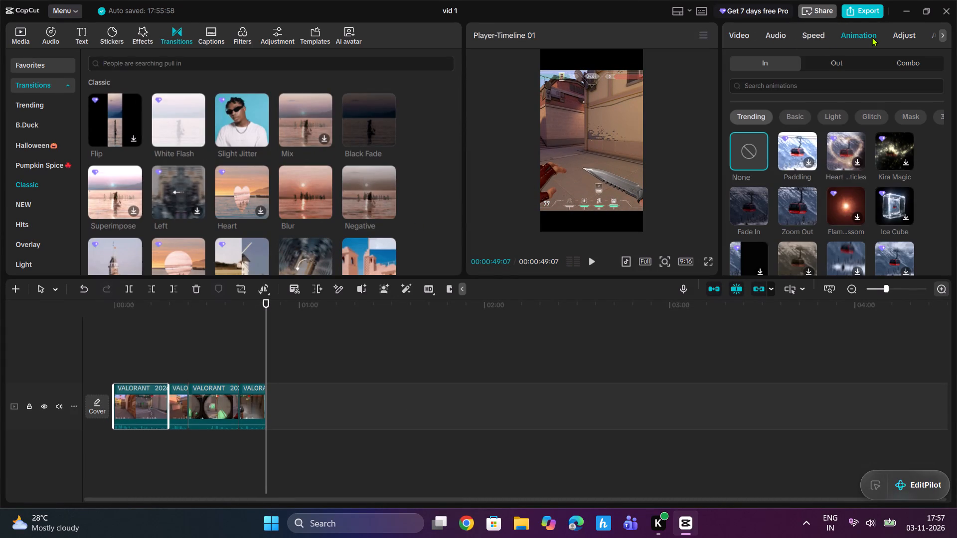
left_click(757, 203)
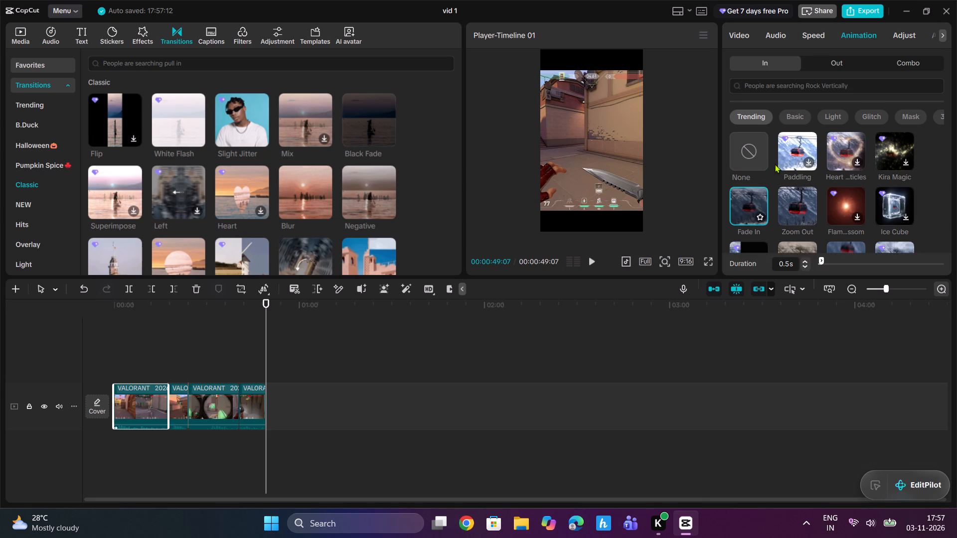
Apply the Fade Out animation to the last video segment.
left_click(257, 401)
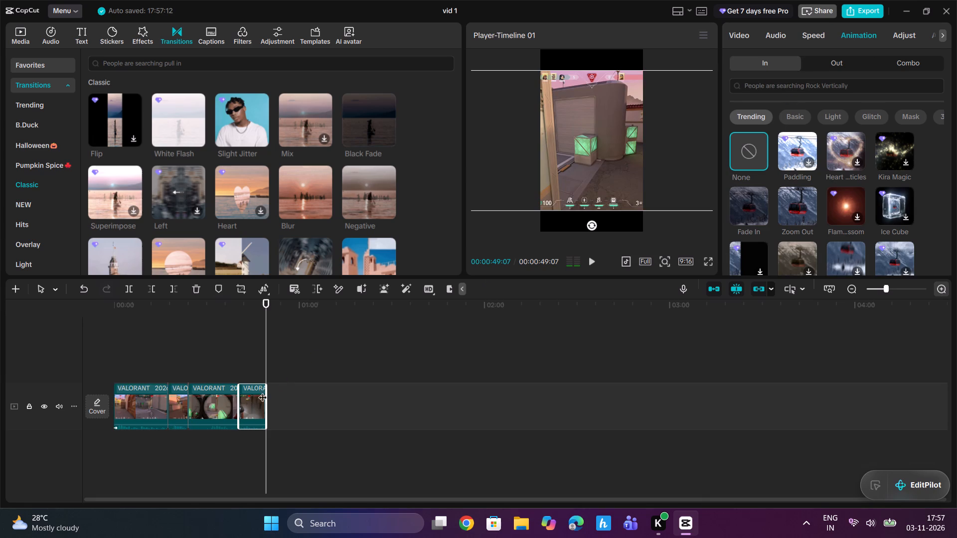
left_click(818, 57)
left_click(738, 212)
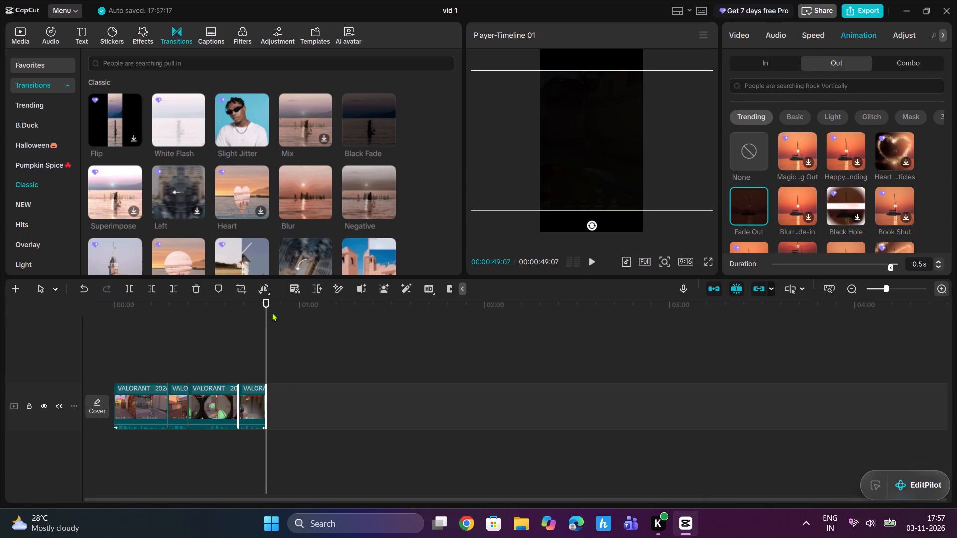
Search the music library for funny, preview the results, and add Funny by CHEYENNE ONE at the timeline's start.
left_click_drag(272, 312, 157, 370)
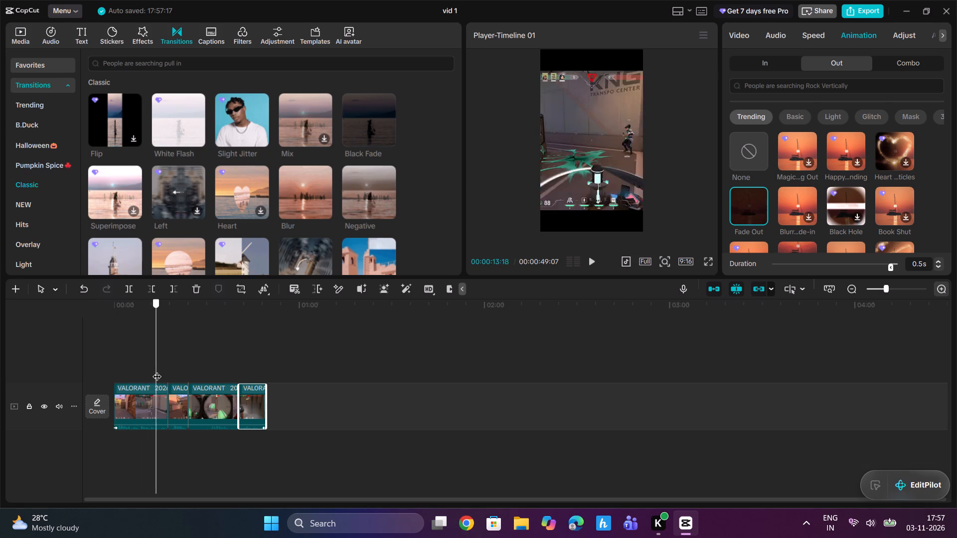
left_click_drag(157, 370, 107, 373)
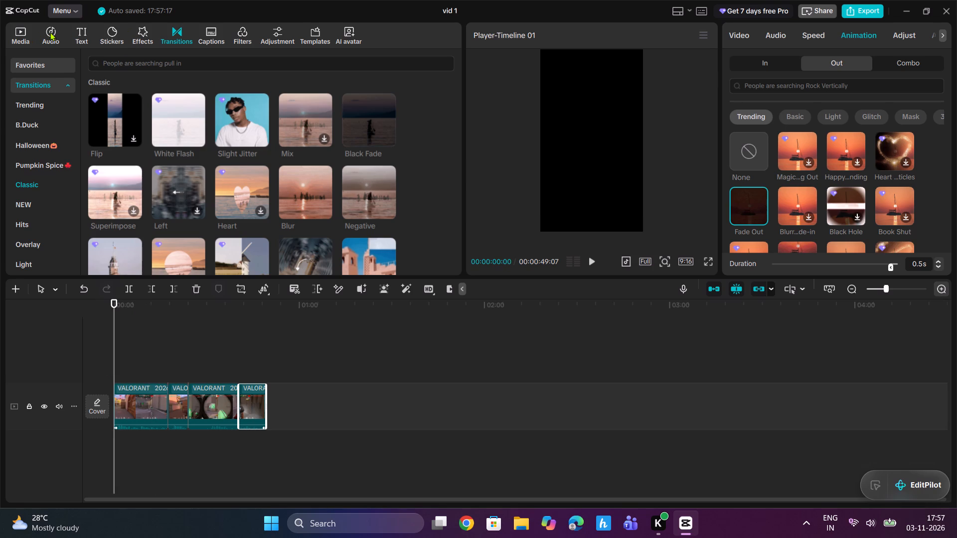
left_click(49, 38)
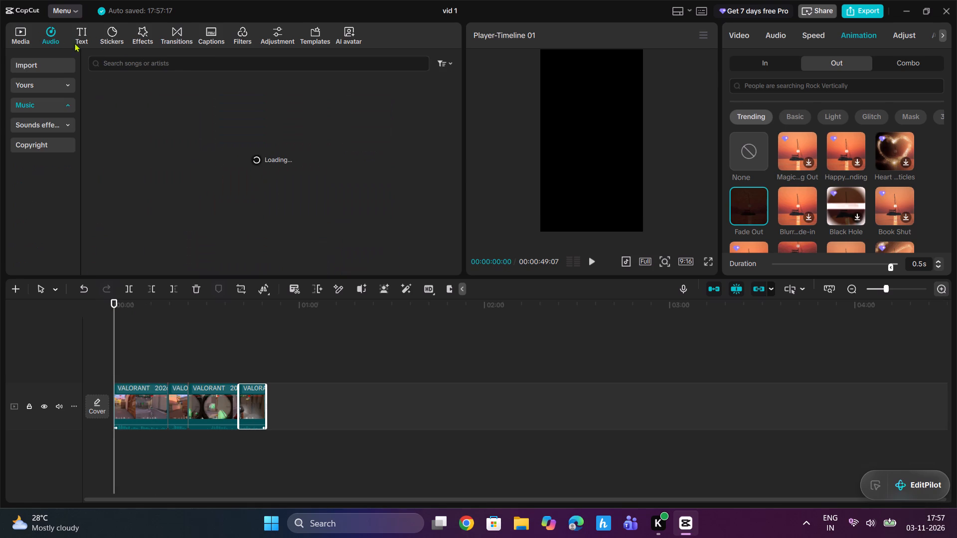
left_click(150, 65)
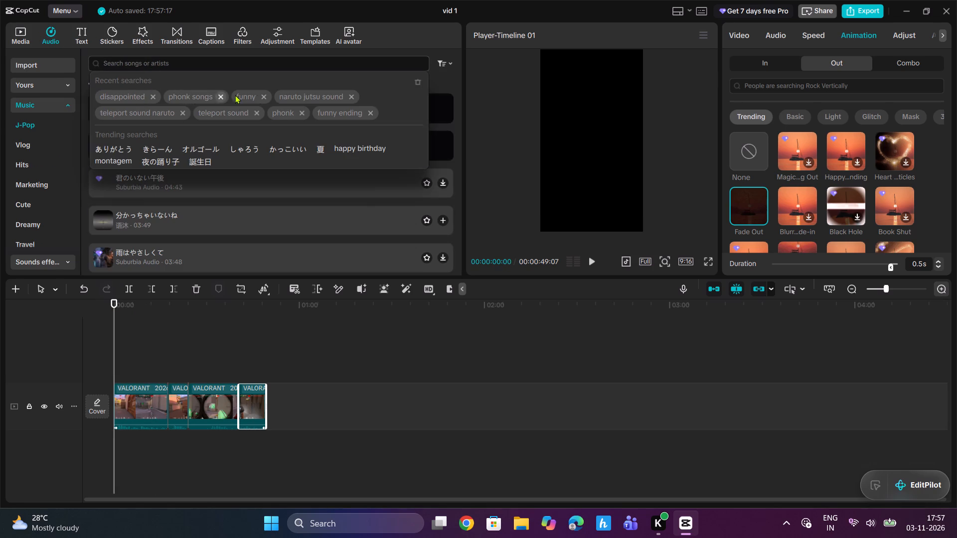
left_click(244, 97)
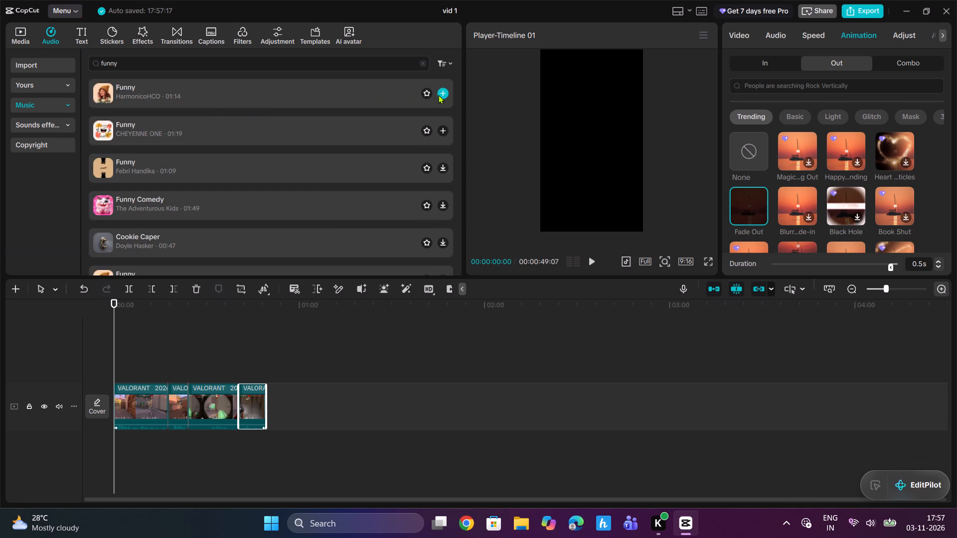
left_click(451, 132)
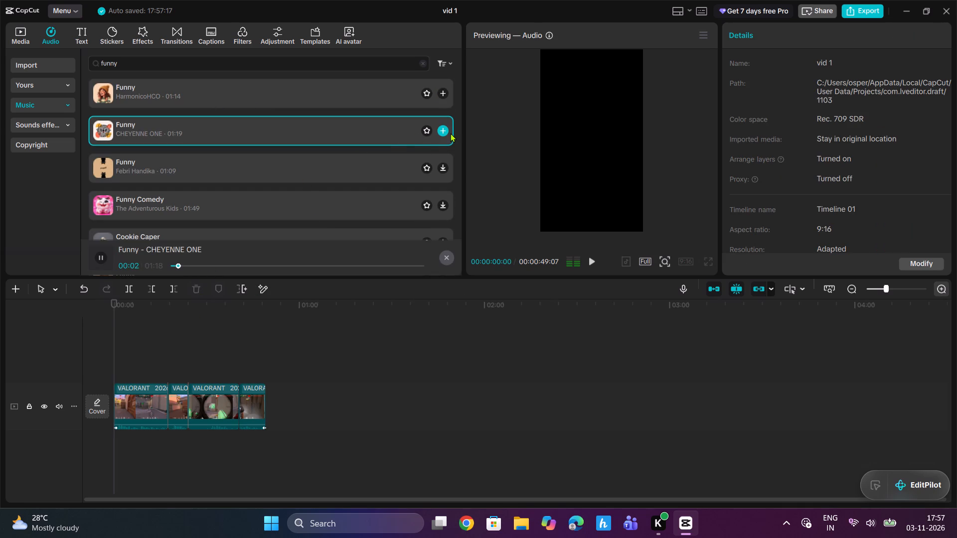
left_click(394, 82)
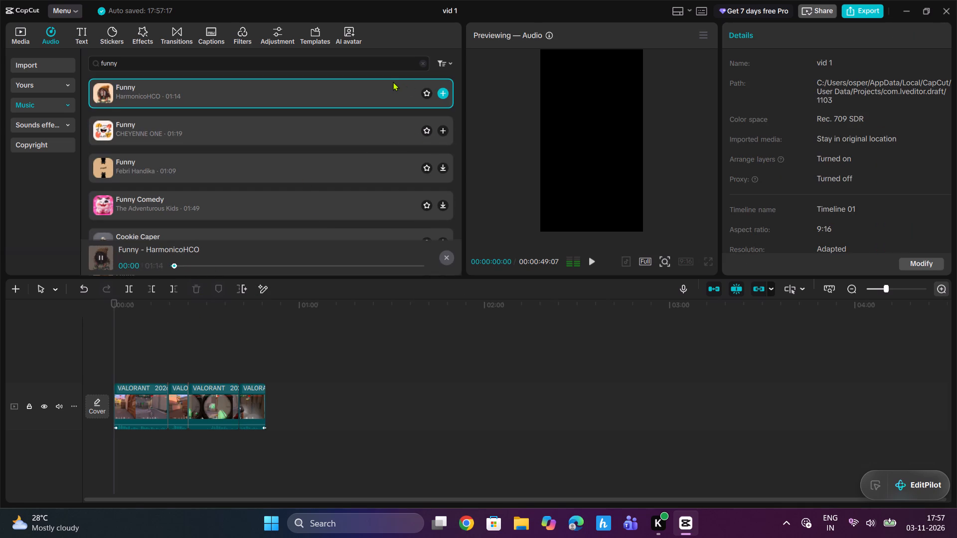
left_click(344, 127)
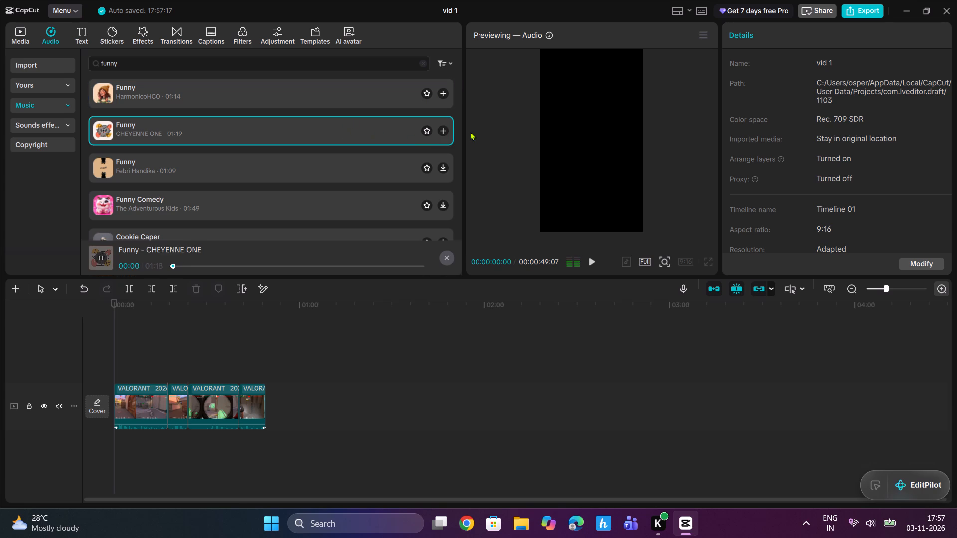
left_click(441, 130)
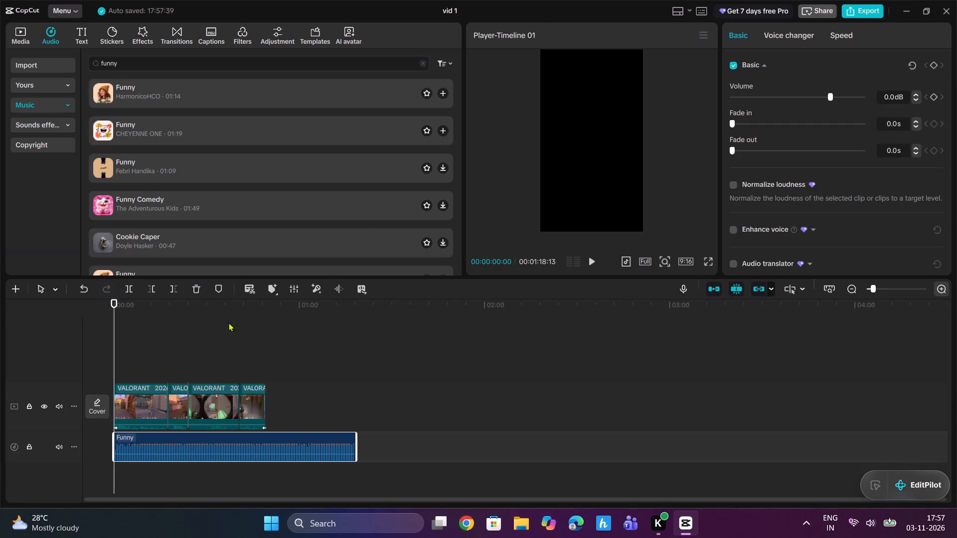
Set the music clip's volume to about -44.7 dB, with fade in and fade out of 2.8 s each.
left_click_drag(774, 100, 755, 101)
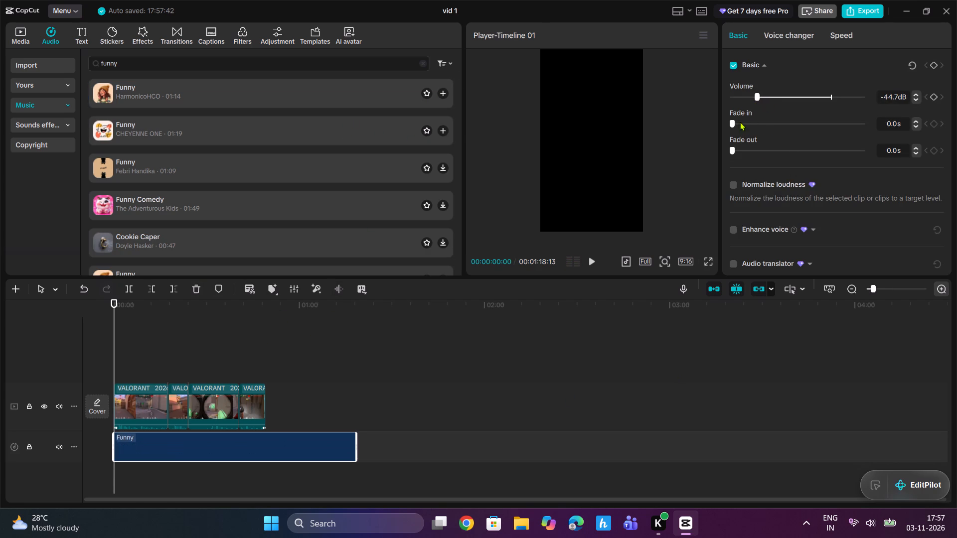
left_click_drag(741, 121, 769, 117)
left_click_drag(752, 146, 768, 145)
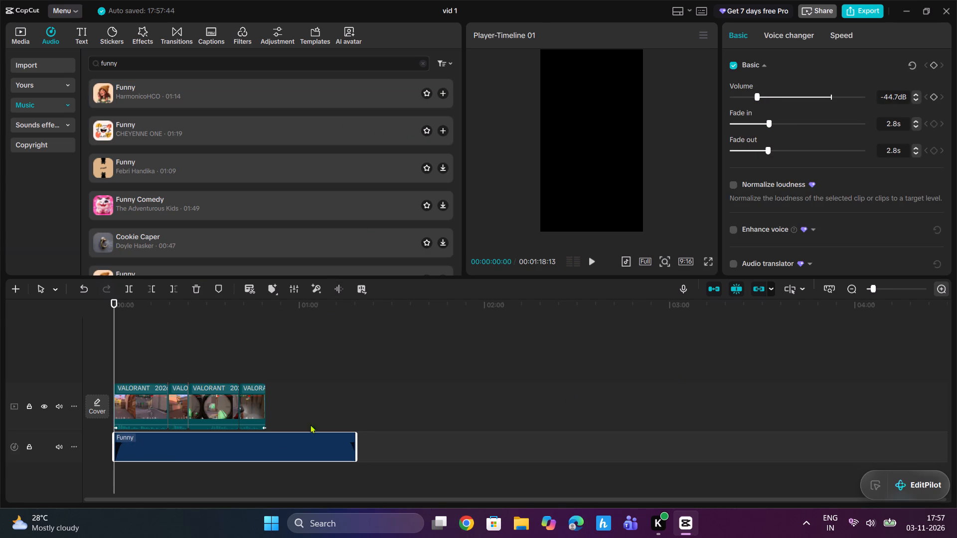
Trim the end of the Funny music clip to match the end of the last video segment.
left_click(271, 376)
left_click_drag(273, 373, 268, 373)
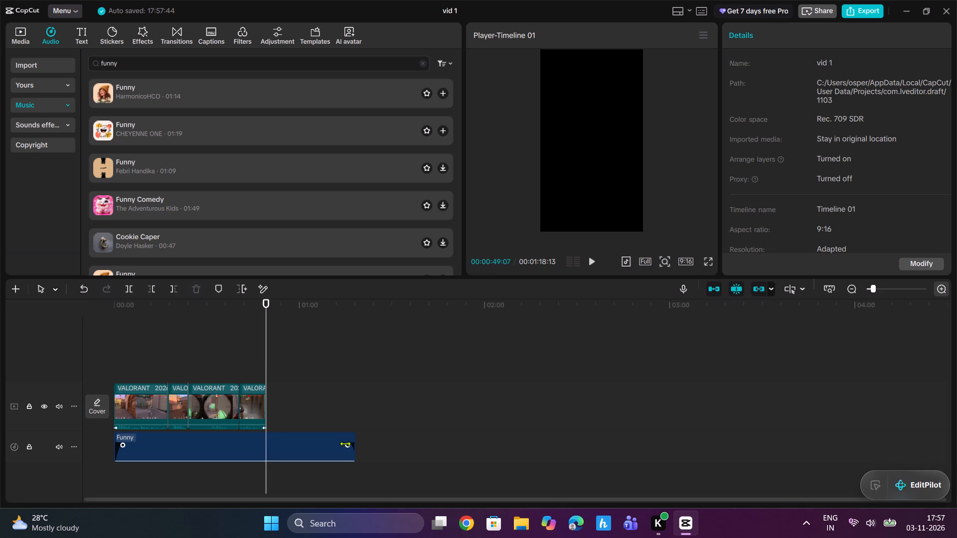
left_click_drag(355, 441, 268, 447)
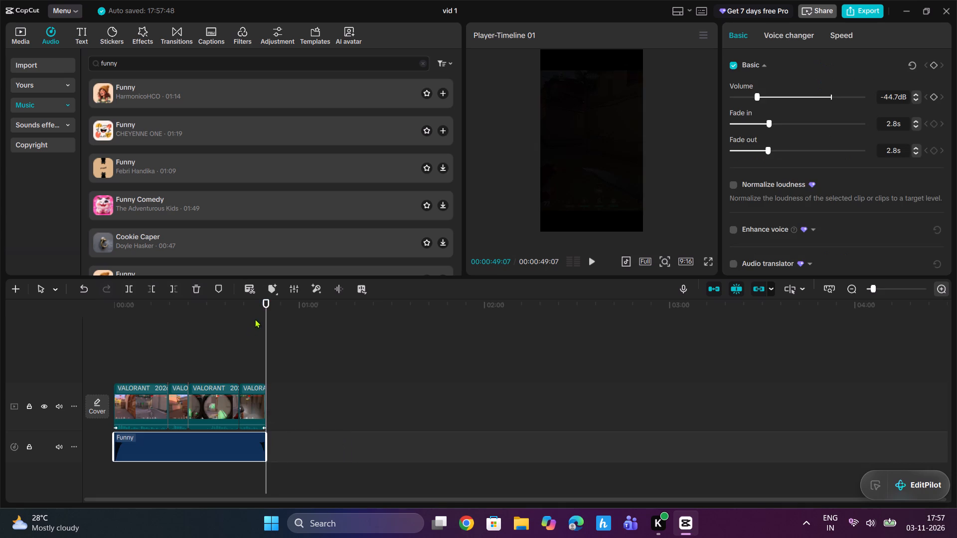
Play the video from the start and adjust the music volume to about -40.4 dB while listening.
left_click_drag(266, 304, 112, 332)
key("space")
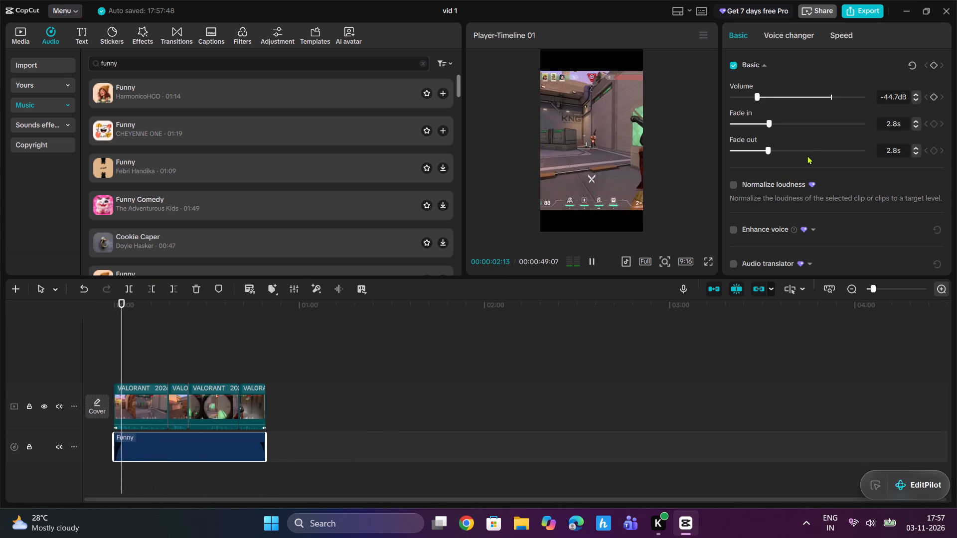
left_click(766, 92)
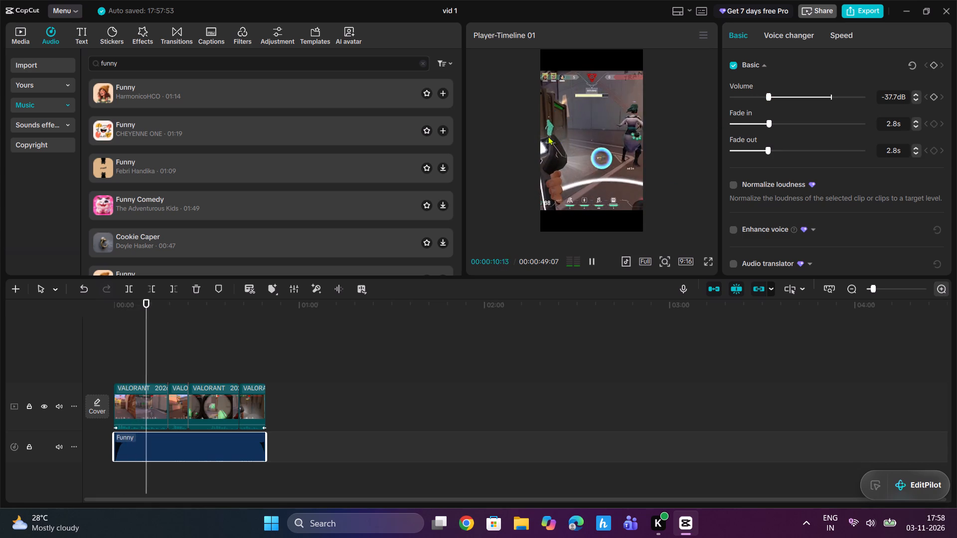
left_click(764, 95)
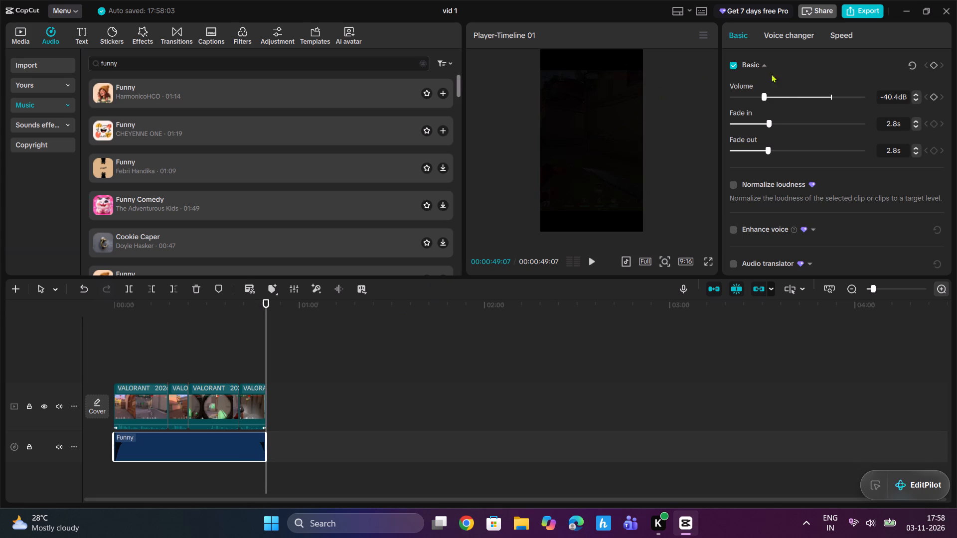
Export the video as vid 1 in 4K, H.264, mp4 at 30fps, and dismiss the sharing options.
left_click(872, 12)
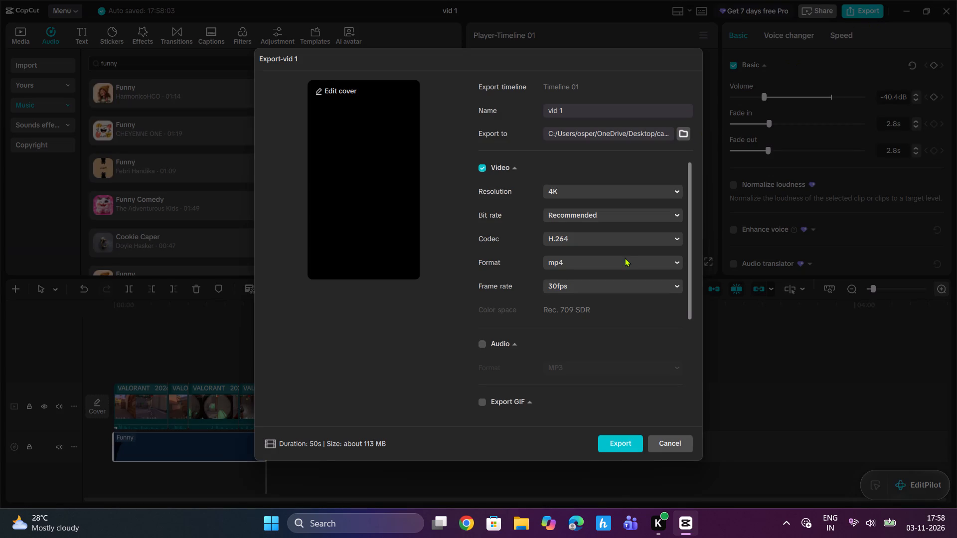
left_click(618, 441)
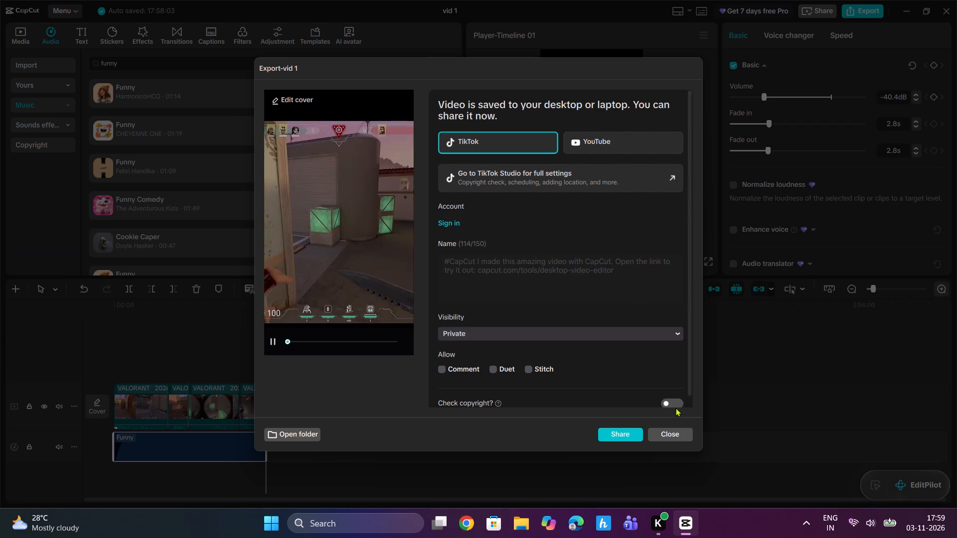
left_click(672, 435)
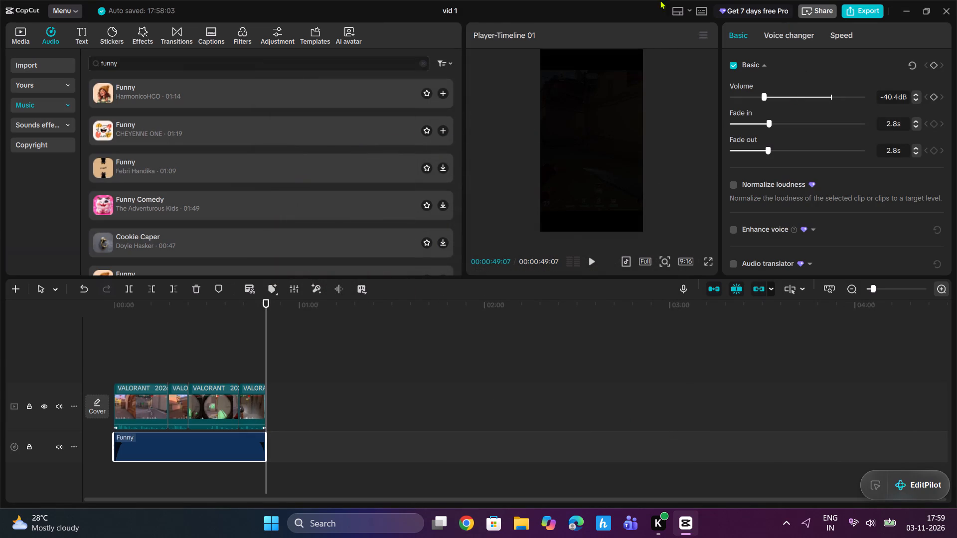
Rename the project as vid 2.
left_click(463, 10)
left_click(457, 10)
left_click(461, 10)
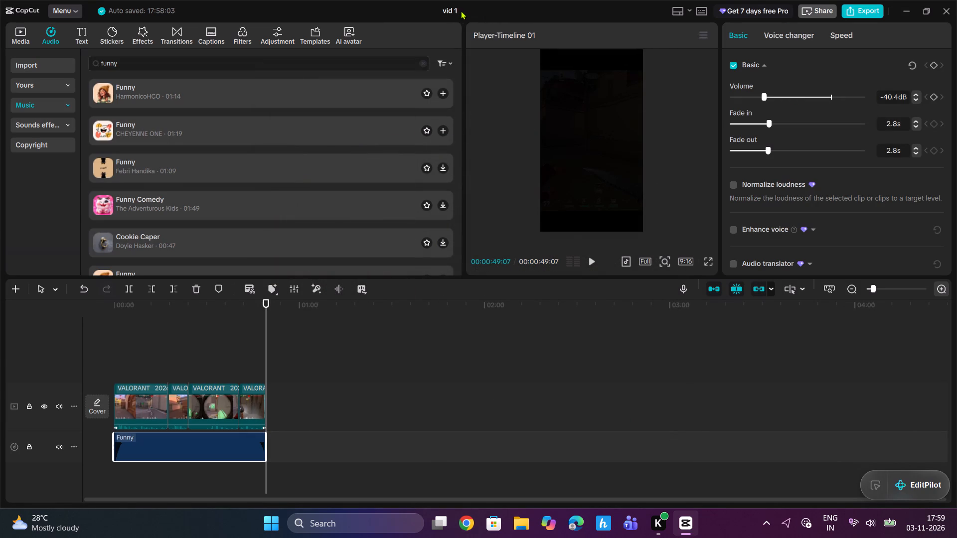
left_click(456, 7)
type("vi")
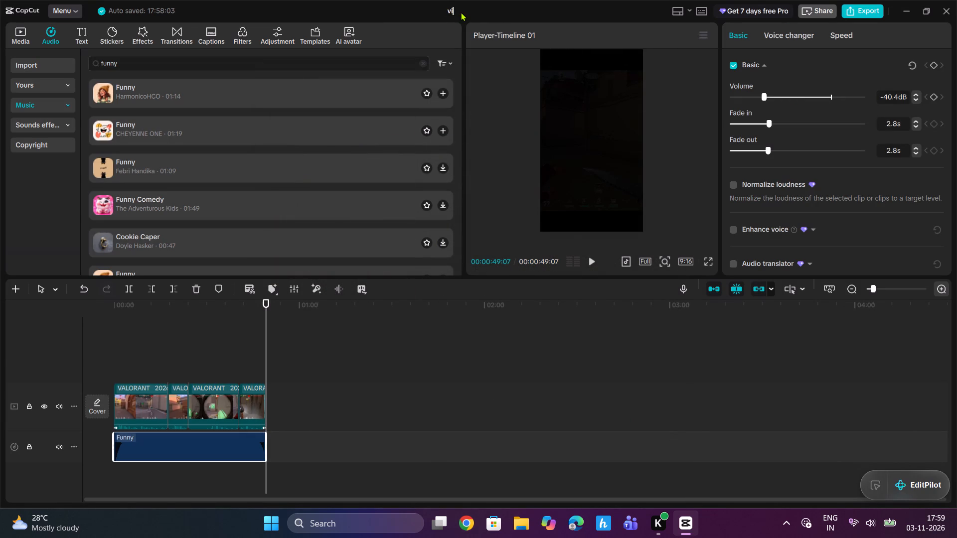
key("d")
key("space")
type("2")
key("Return")
Delete the third and second video segments from the timeline, keeping the first and last ones.
left_click_drag(267, 304, 266, 311)
left_click(217, 403)
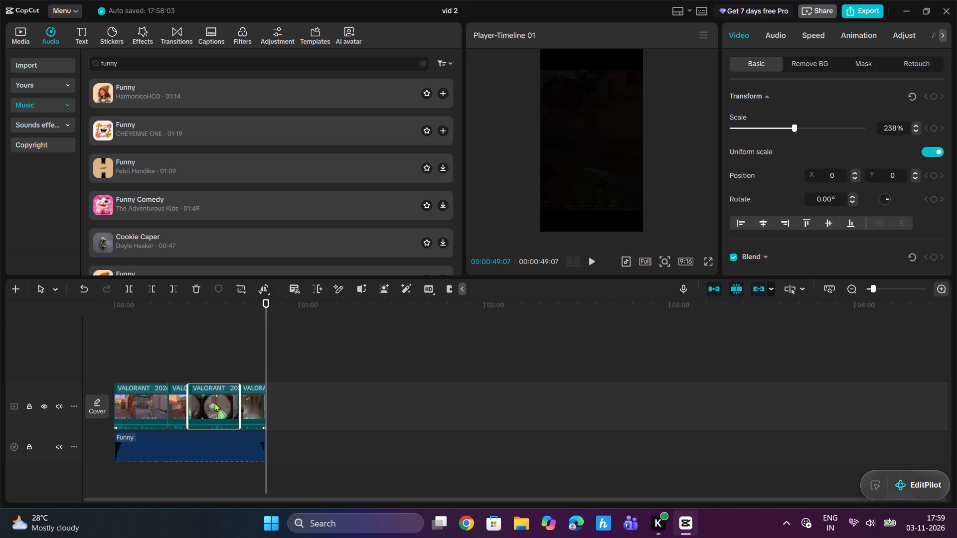
left_click(197, 290)
left_click(178, 404)
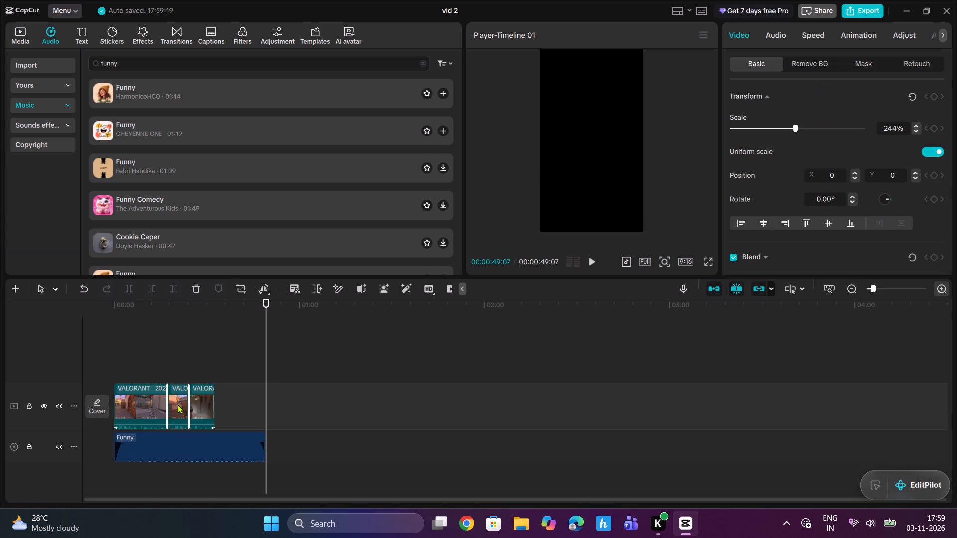
left_click(192, 286)
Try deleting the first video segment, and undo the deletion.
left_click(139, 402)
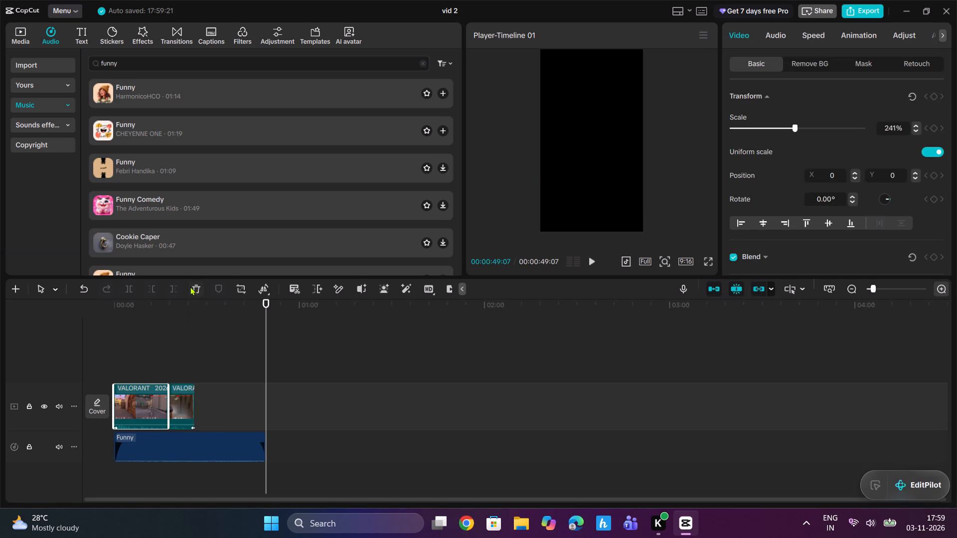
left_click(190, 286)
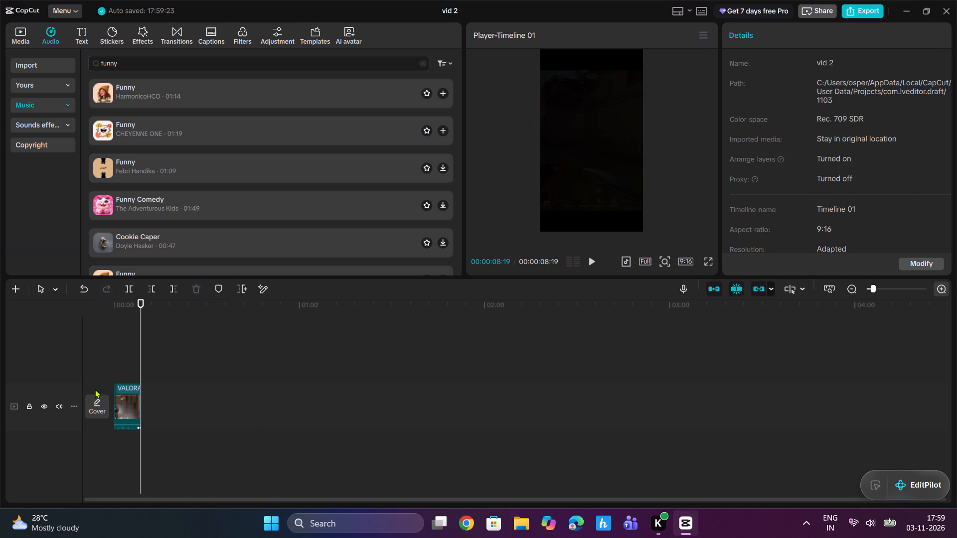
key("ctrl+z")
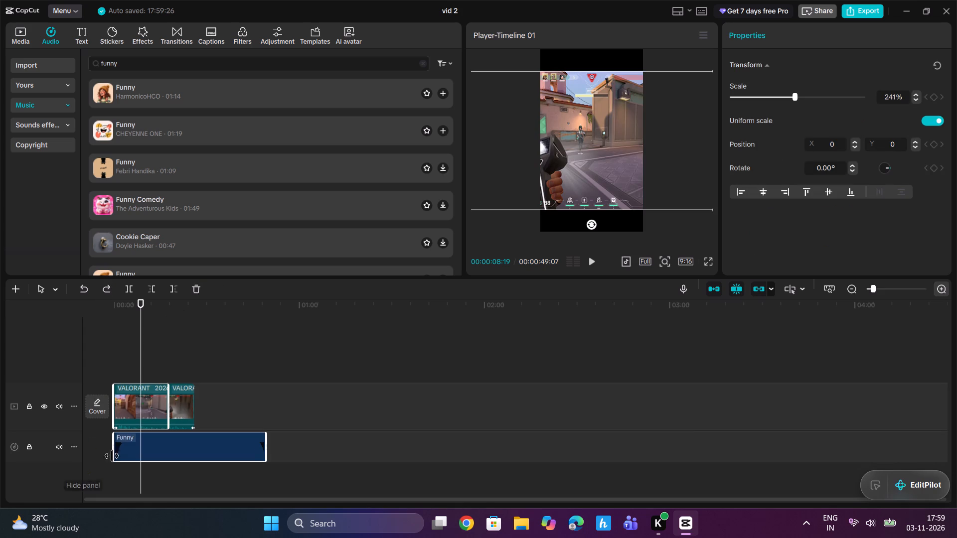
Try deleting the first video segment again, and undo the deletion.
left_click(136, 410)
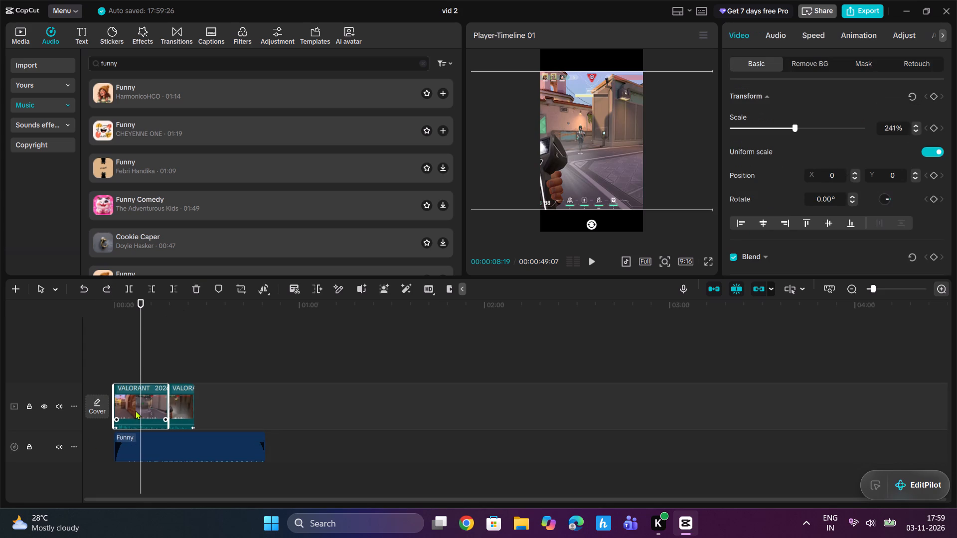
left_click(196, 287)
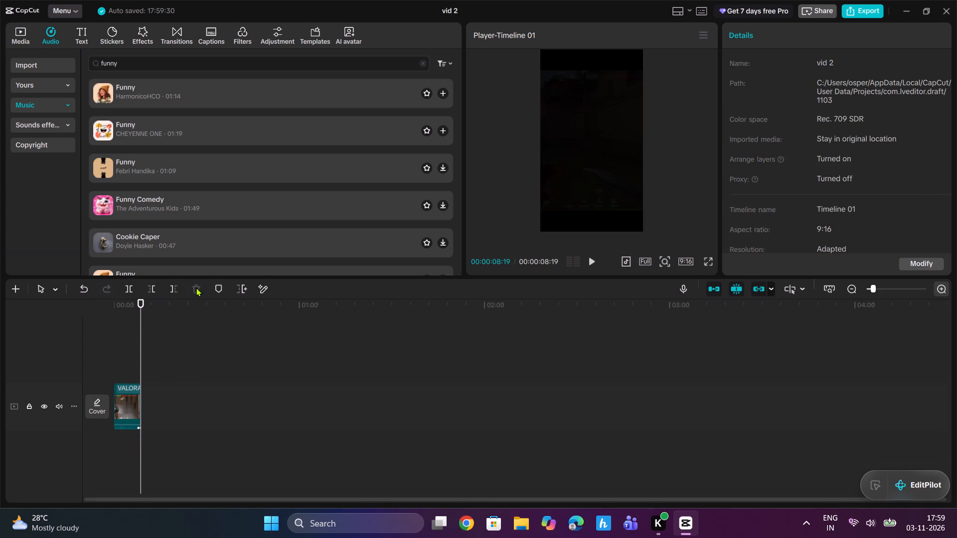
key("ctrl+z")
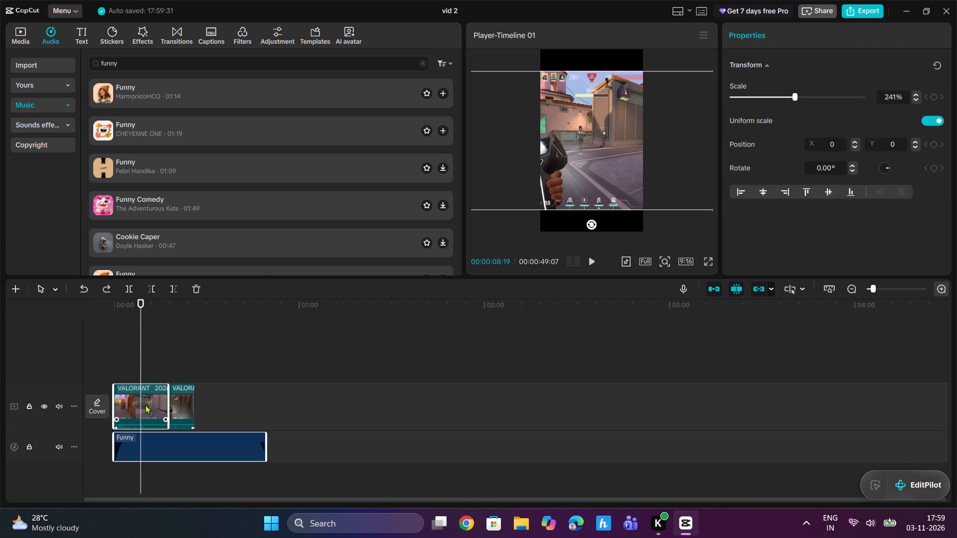
Delete the first video segment while the Funny music track is locked, and unlock the track.
left_click(146, 404)
left_click(32, 446)
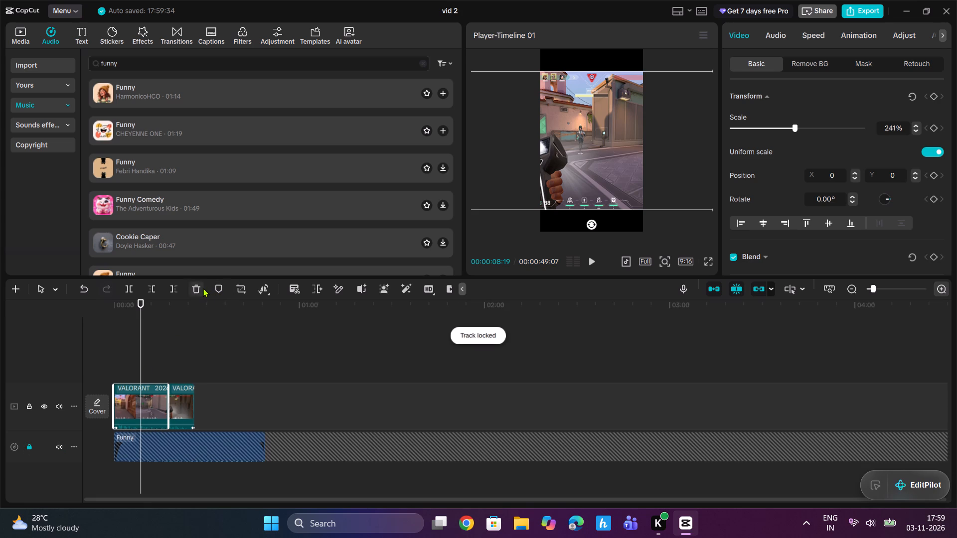
left_click(203, 288)
left_click(25, 445)
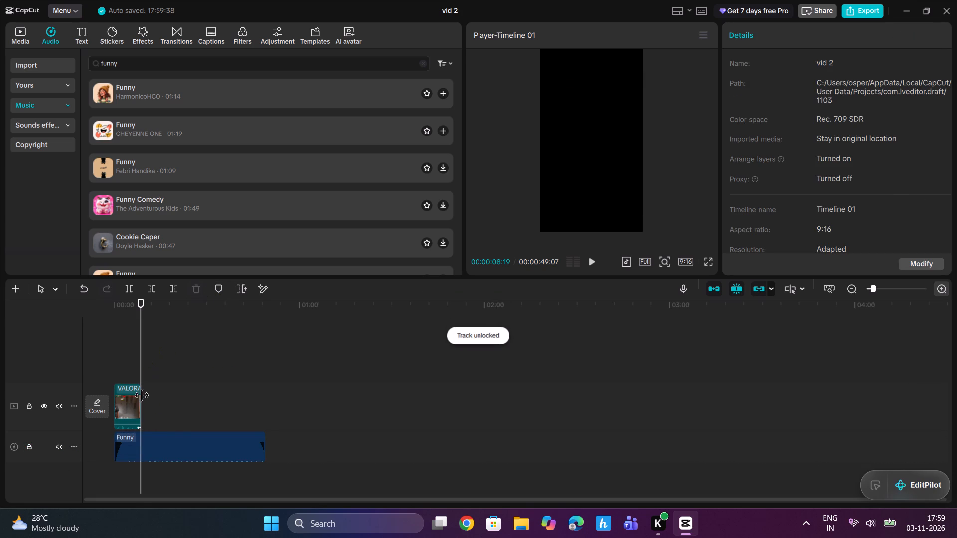
Extend the end of the remaining video clip to a duration of 00:04:01:22.
left_click_drag(141, 395, 265, 390)
left_click_drag(140, 310, 171, 309)
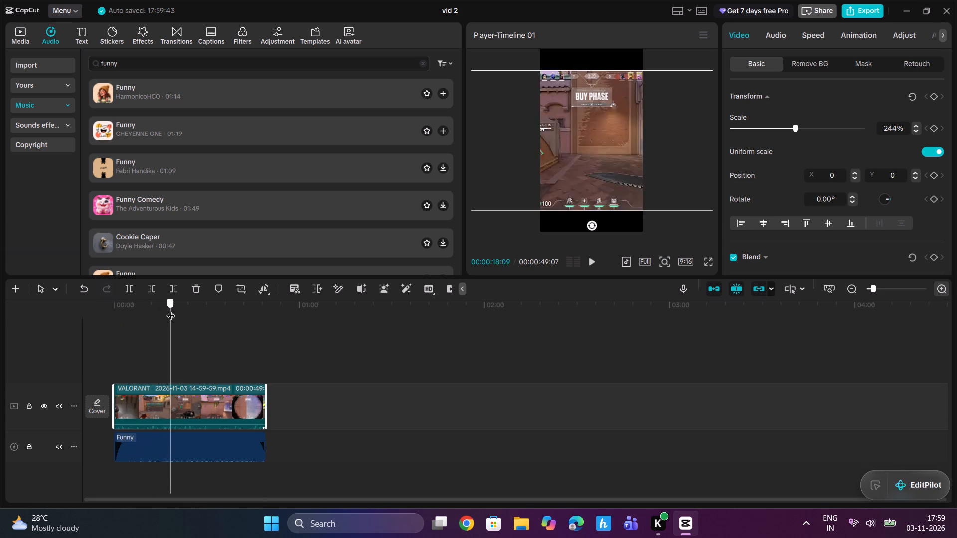
left_click_drag(171, 309, 228, 309)
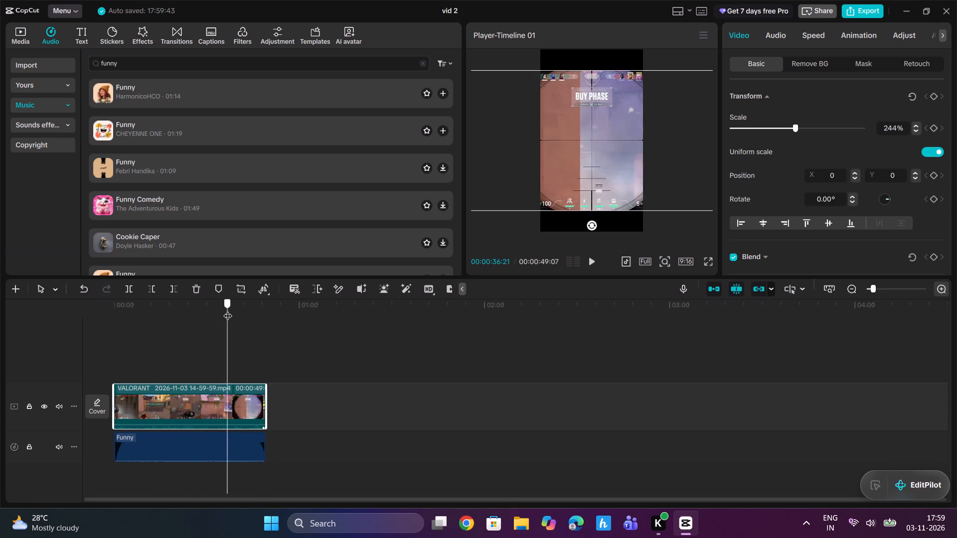
left_click_drag(228, 309, 272, 307)
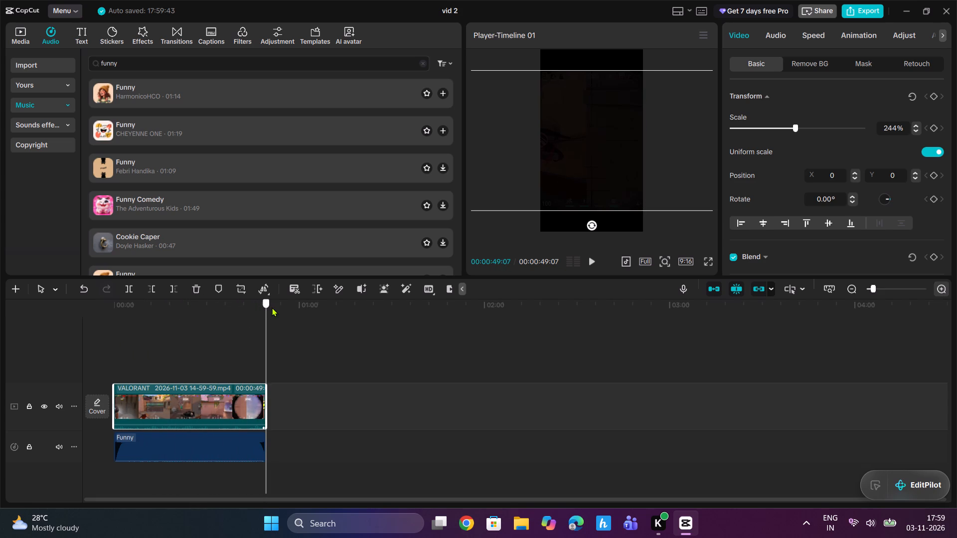
left_click_drag(272, 307, 253, 314)
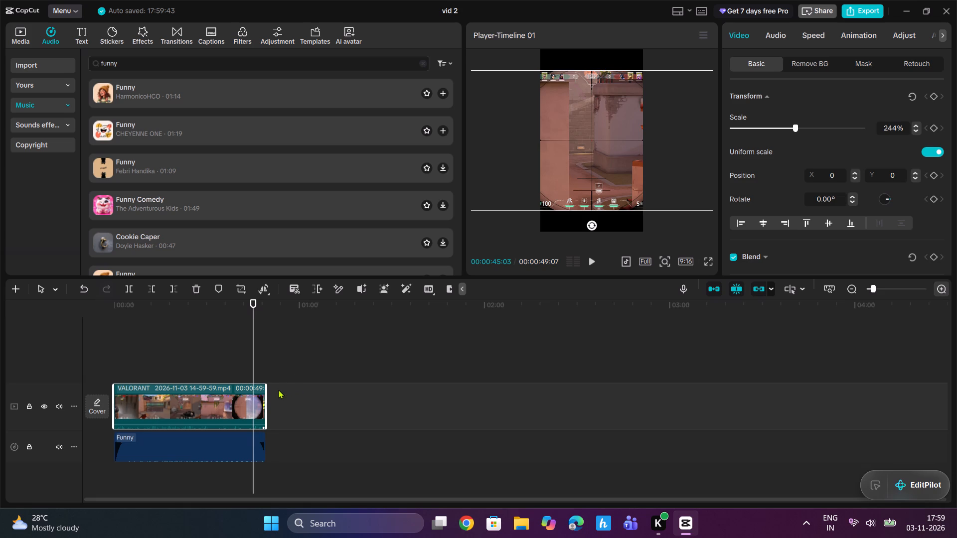
left_click_drag(267, 397, 446, 385)
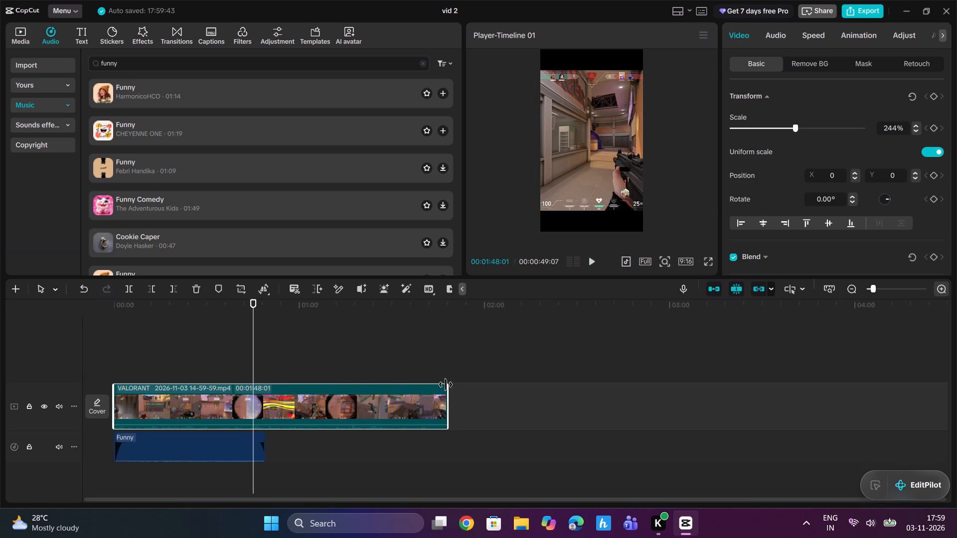
left_click_drag(446, 385, 831, 360)
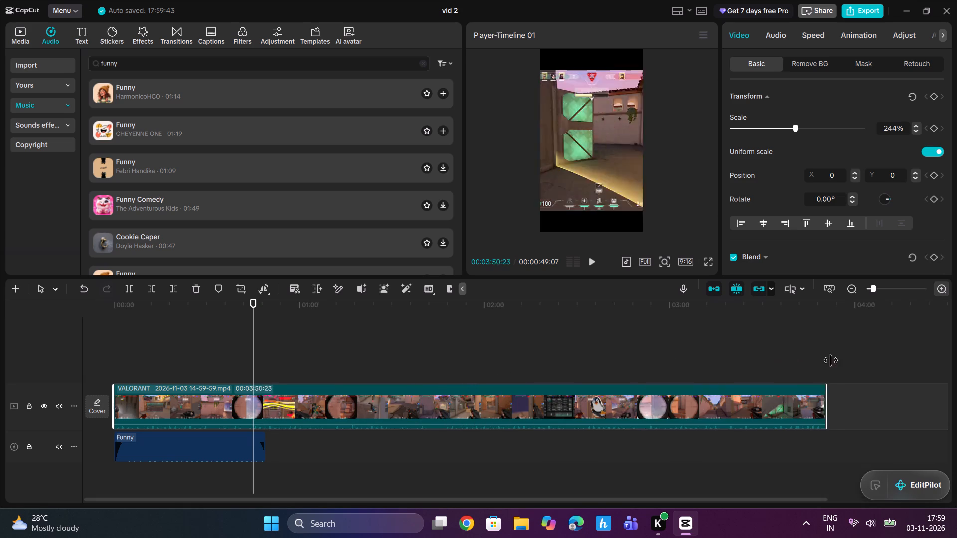
left_click_drag(831, 360, 858, 359)
Find where the next highlight begins and trim off the footage before it, at about 0:43, leaving a 00:03:18:22 clip.
left_click_drag(253, 305, 298, 300)
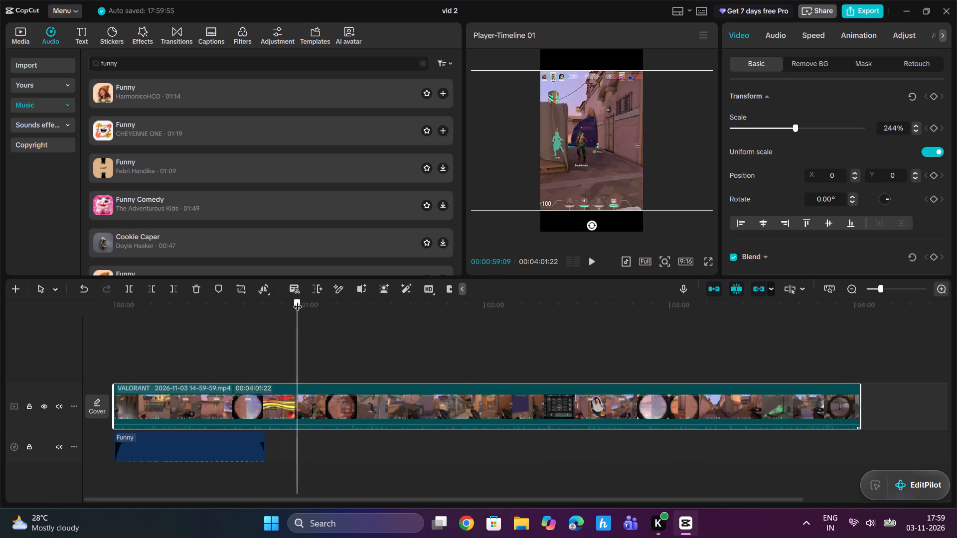
left_click_drag(298, 300, 365, 304)
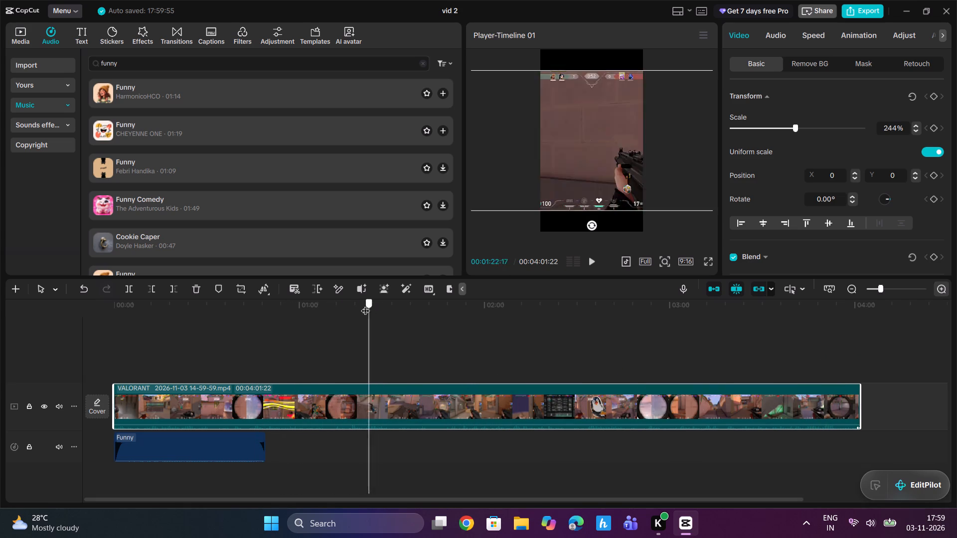
left_click_drag(365, 304, 353, 306)
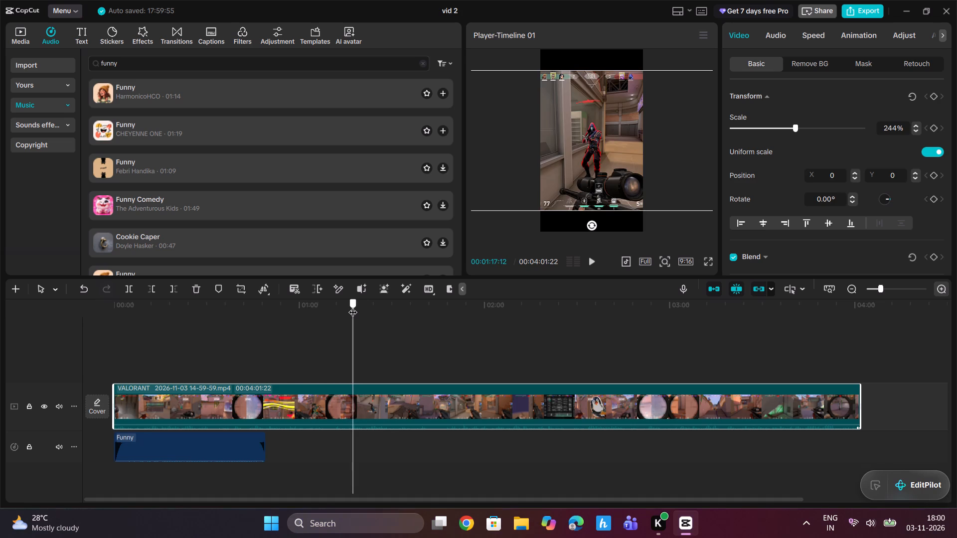
left_click_drag(353, 306, 356, 306)
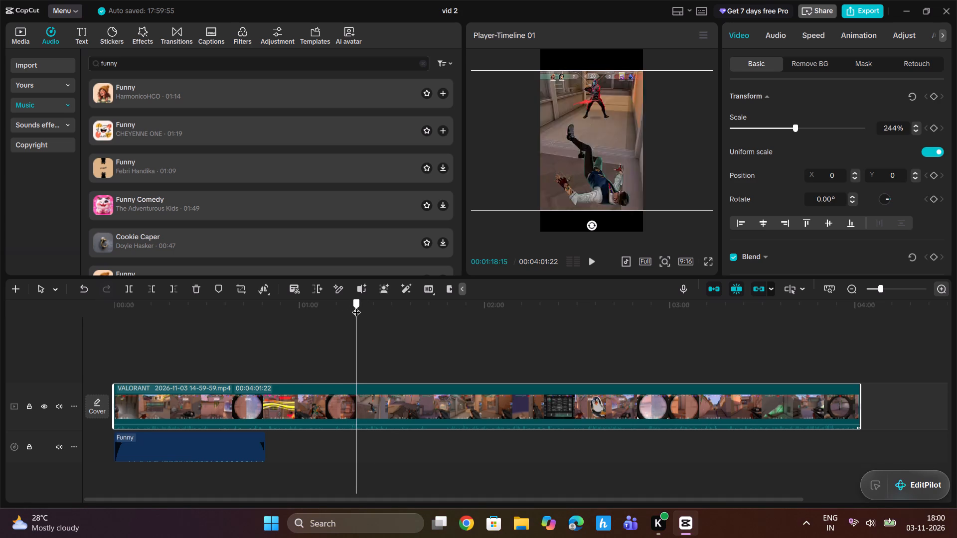
left_click_drag(356, 306, 341, 308)
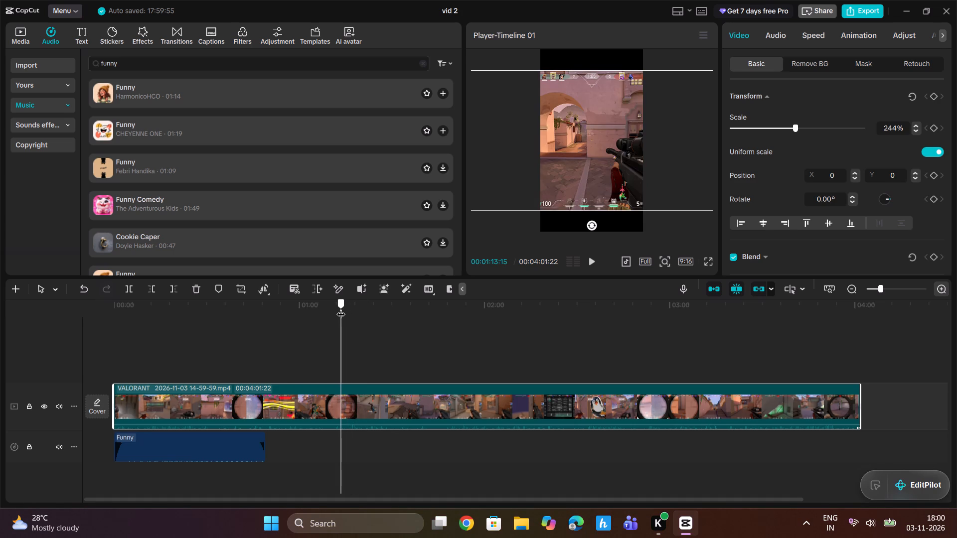
left_click_drag(341, 308, 332, 310)
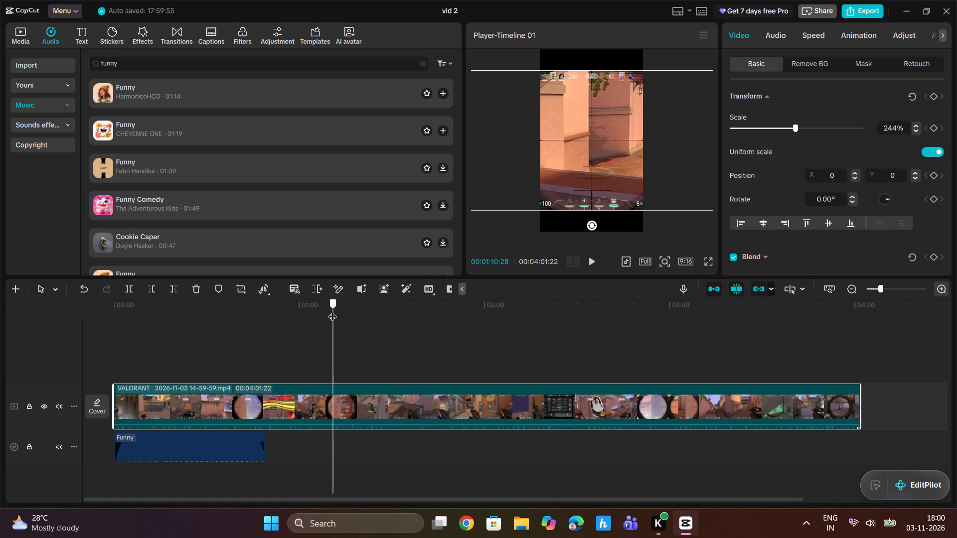
left_click_drag(332, 310, 279, 324)
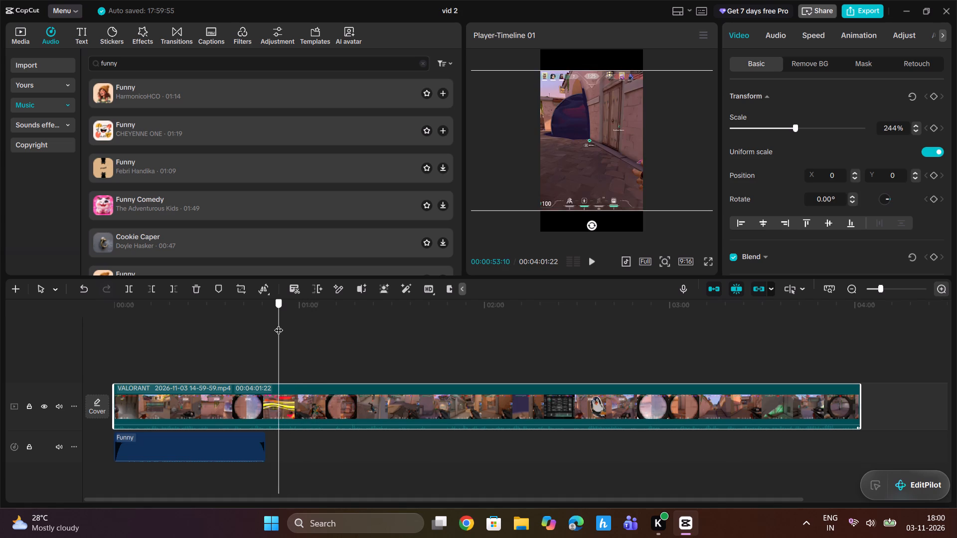
left_click_drag(279, 324, 257, 331)
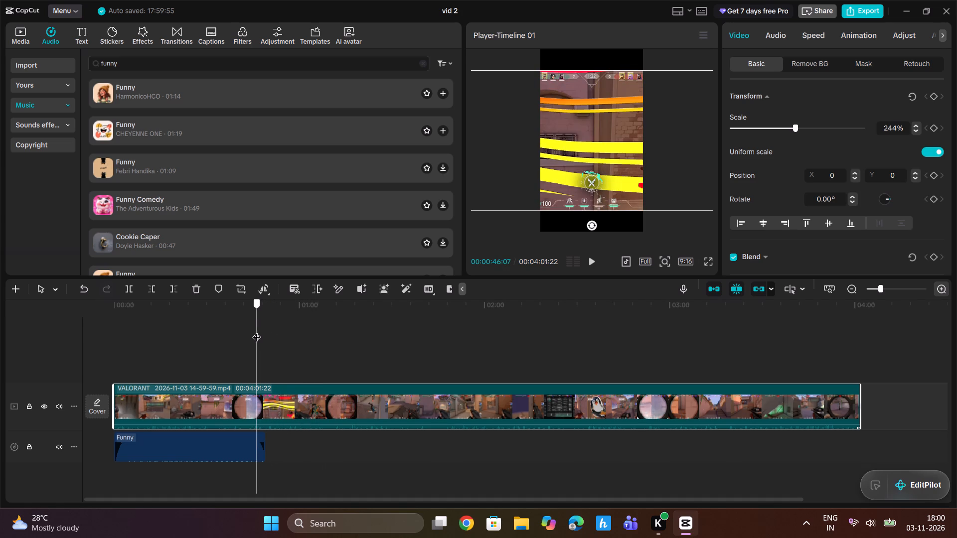
left_click_drag(257, 331, 253, 333)
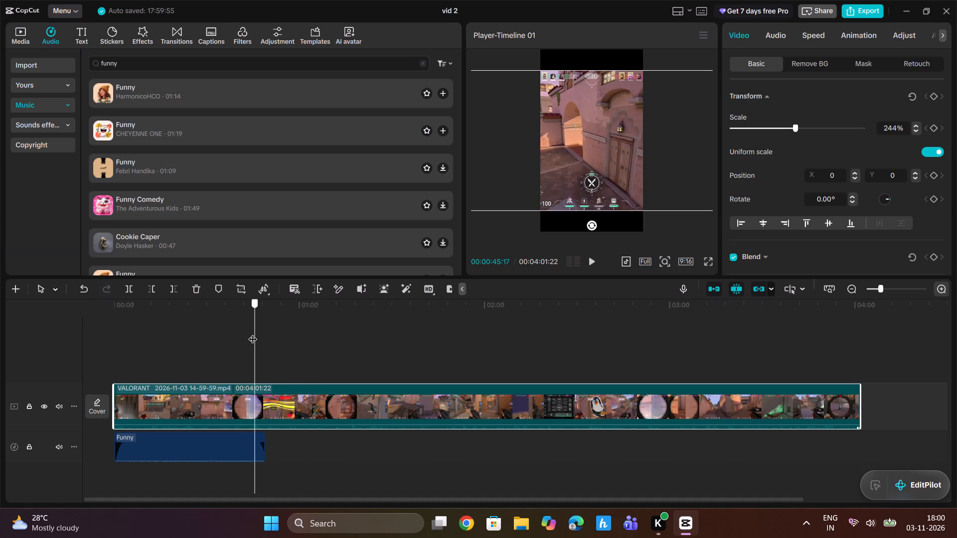
left_click_drag(253, 333, 247, 335)
left_click(156, 287)
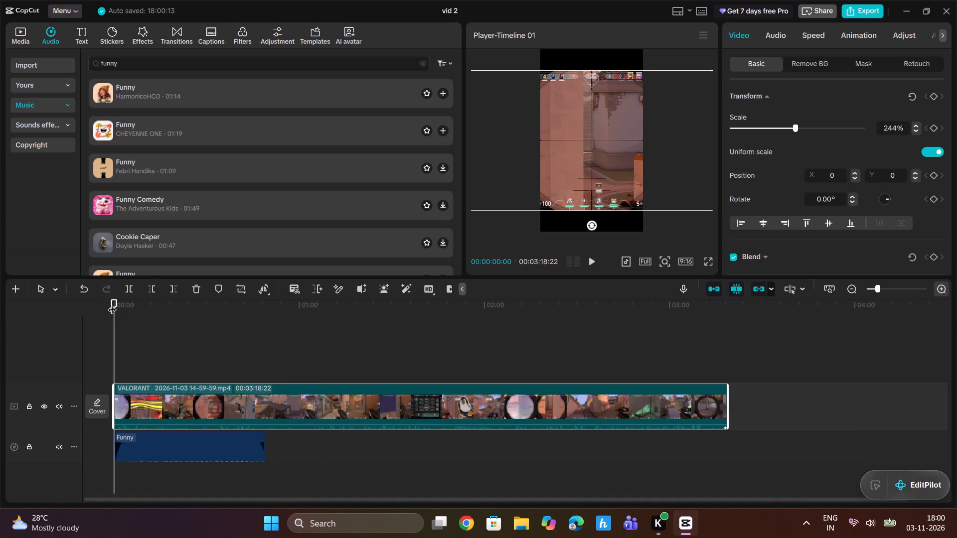
Play the clip's opening and split it at 00:00:04:22.
left_click_drag(114, 303, 152, 305)
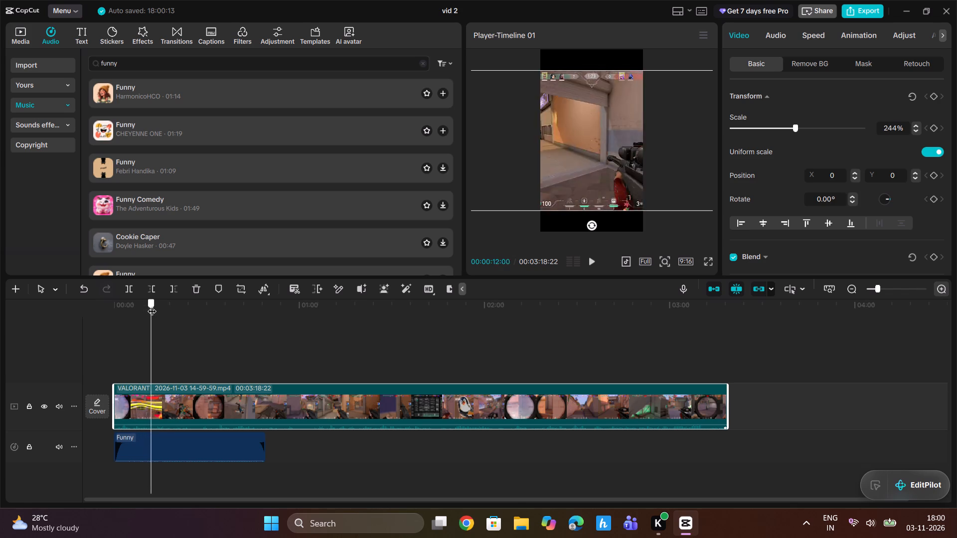
left_click_drag(152, 305, 110, 320)
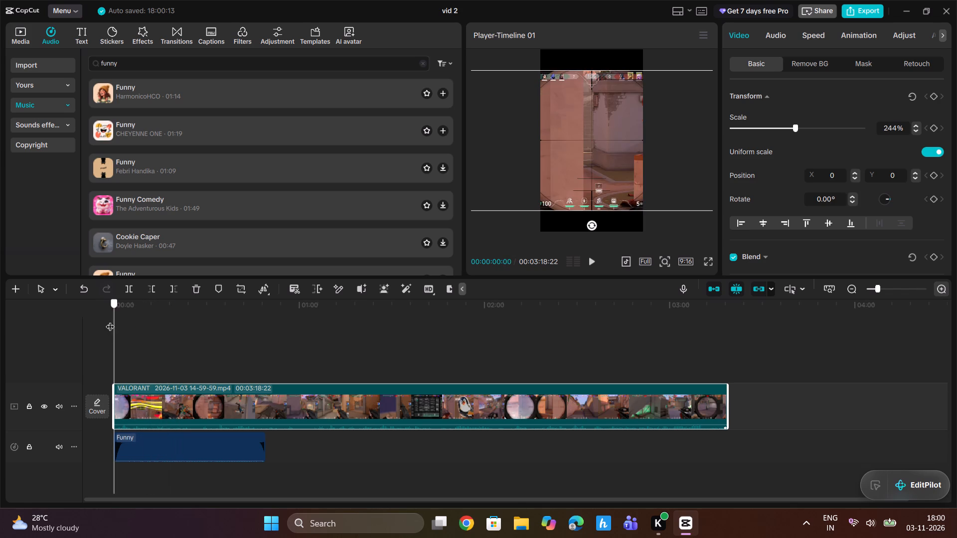
left_click_drag(110, 320, 108, 324)
key("space")
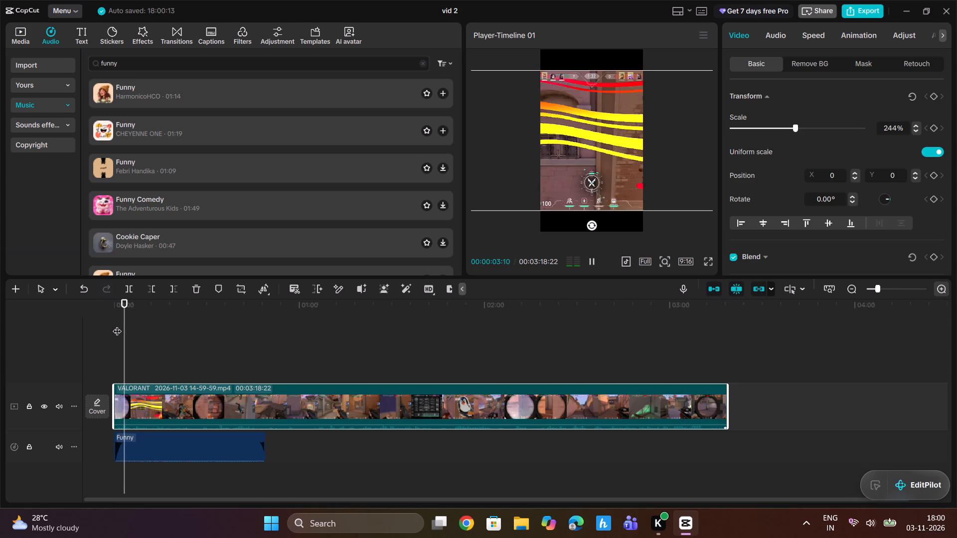
key("space")
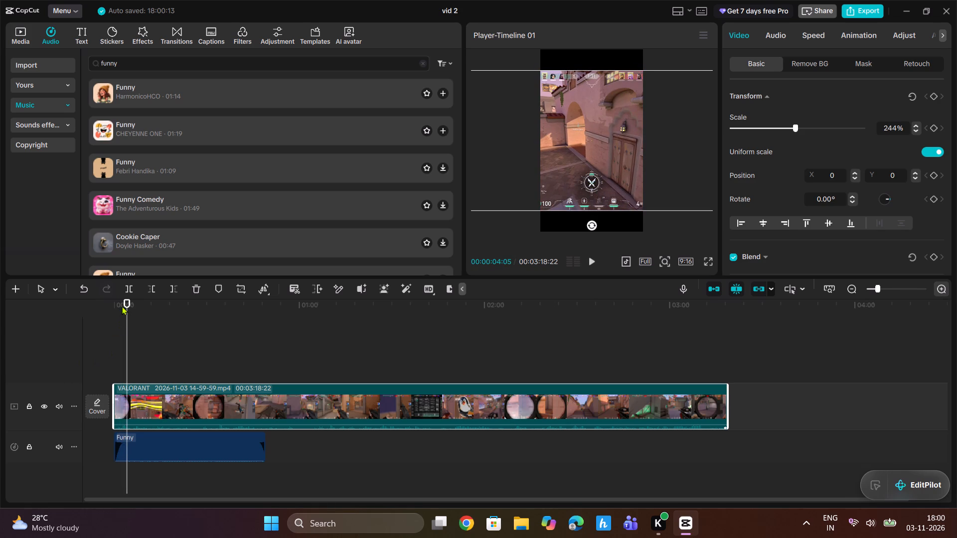
left_click(126, 304)
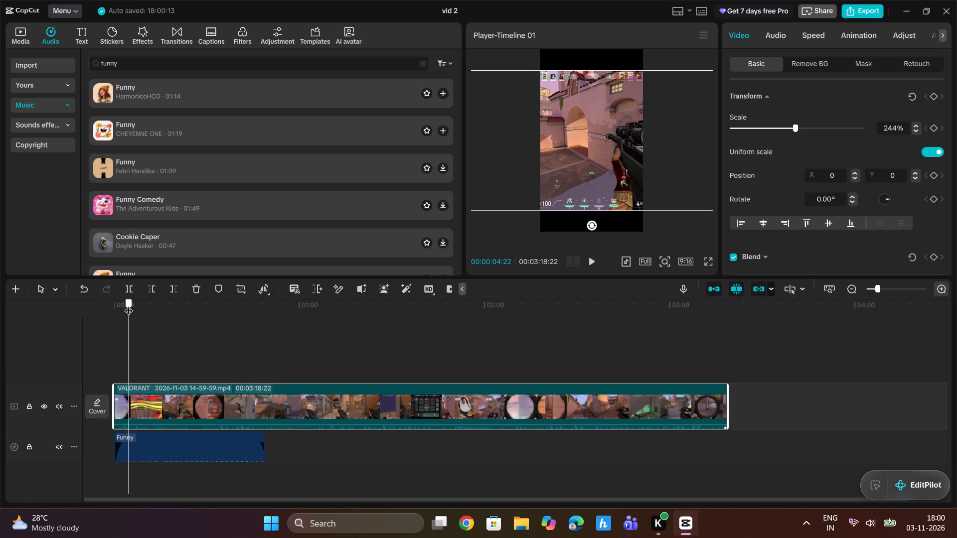
left_click(130, 287)
Shorten the end of the second segment to the end of the Funny music, at 00:00:49:07.
left_click_drag(131, 306, 149, 302)
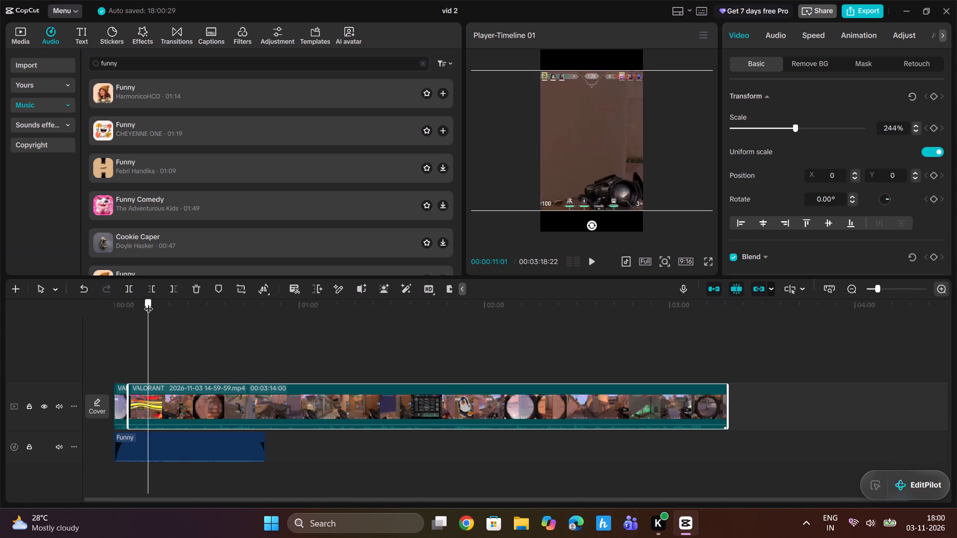
left_click_drag(149, 302, 191, 302)
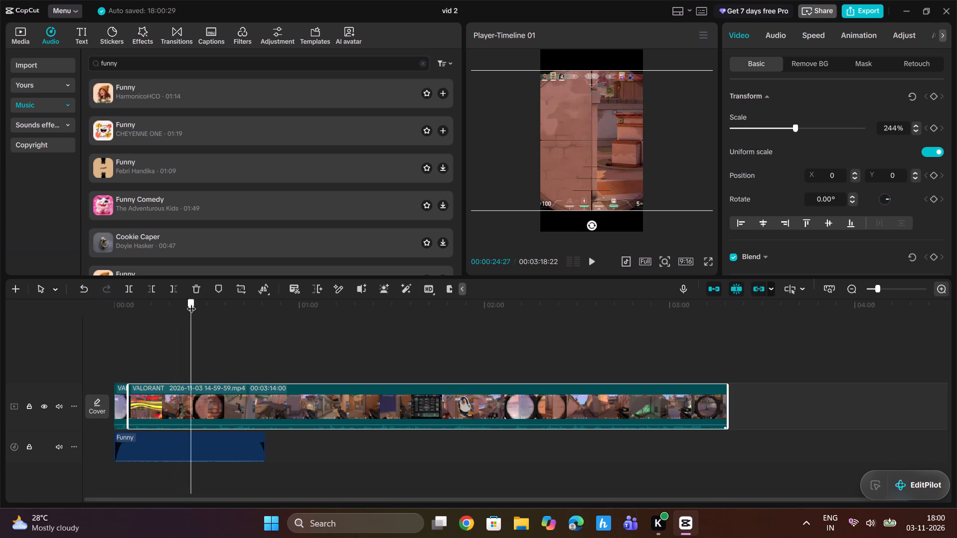
left_click_drag(191, 302, 189, 306)
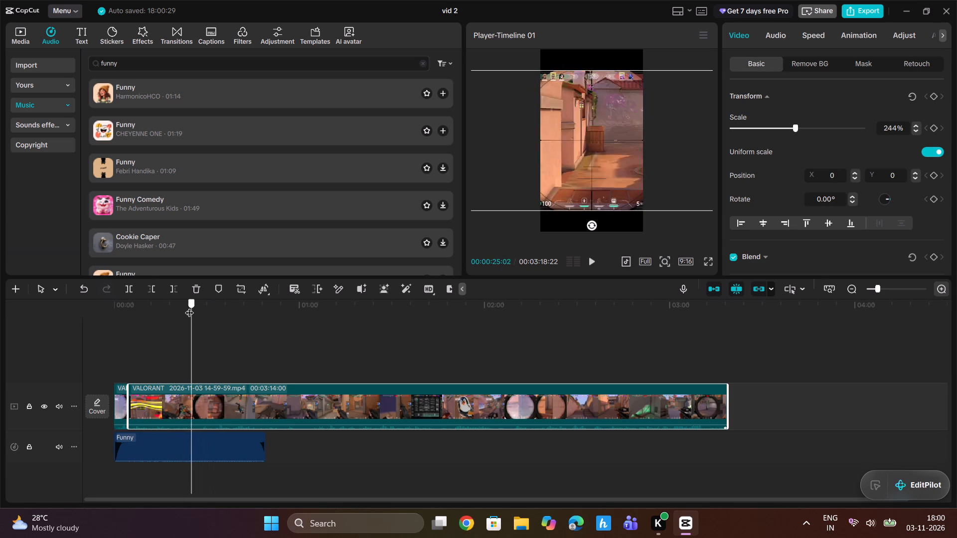
left_click_drag(189, 306, 185, 311)
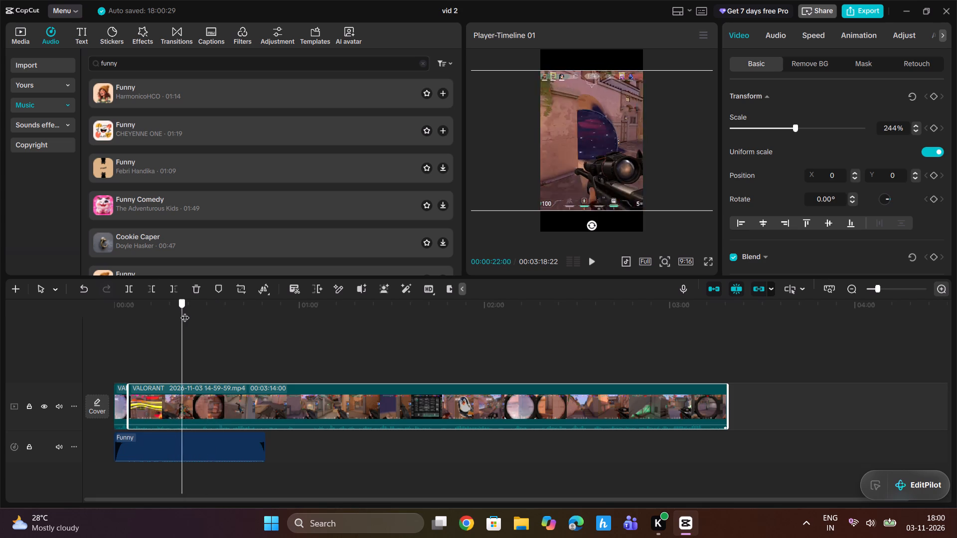
left_click_drag(185, 311, 263, 319)
left_click_drag(727, 400, 402, 423)
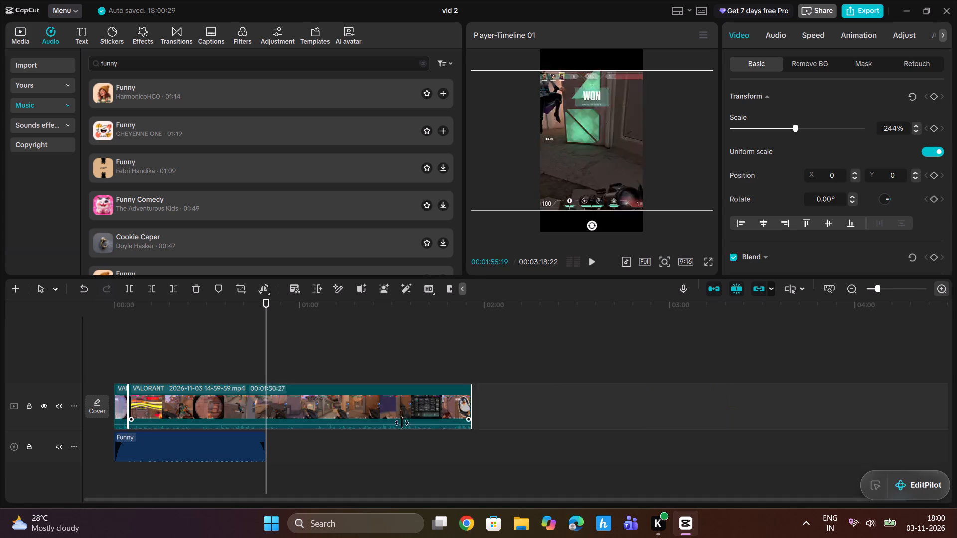
left_click_drag(402, 423, 263, 432)
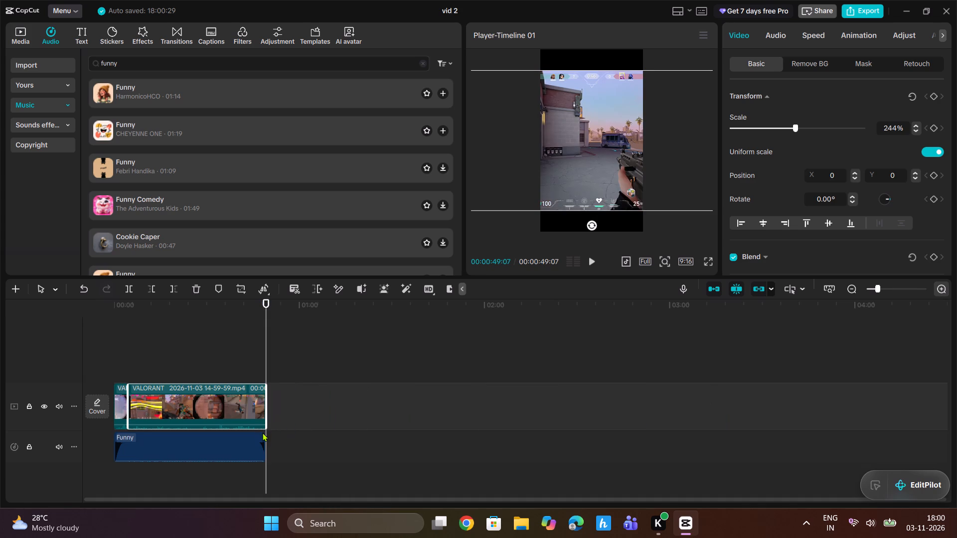
Play the second segment, stop where the enemy fires at 00:00:34:18, and capture a full-screen screenshot of just the gameplay picture.
left_click_drag(265, 305, 134, 338)
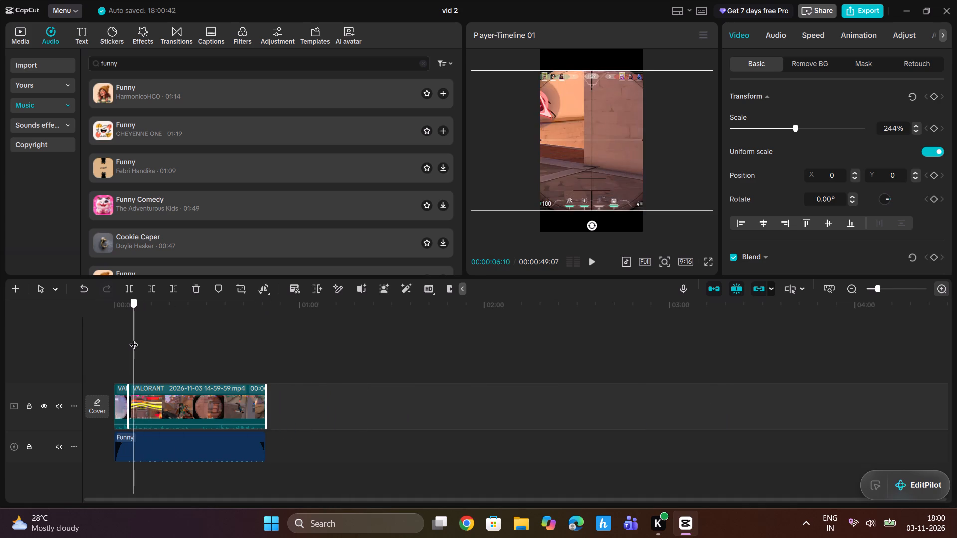
left_click_drag(134, 338, 132, 340)
key("space")
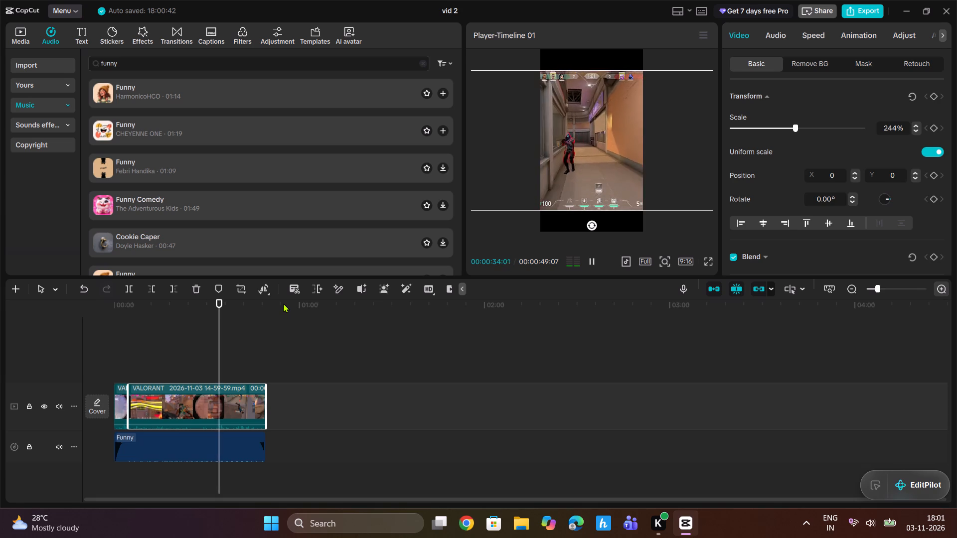
key("space")
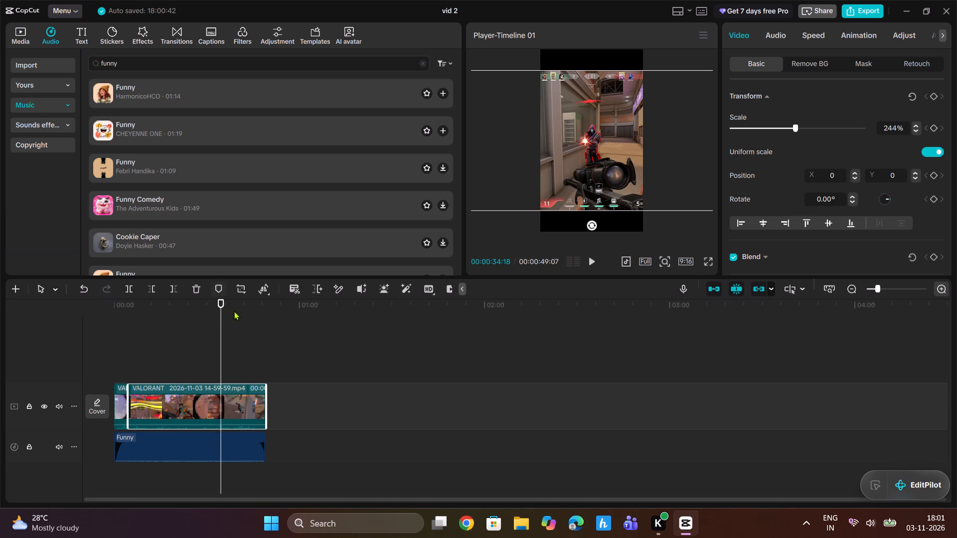
left_click(712, 262)
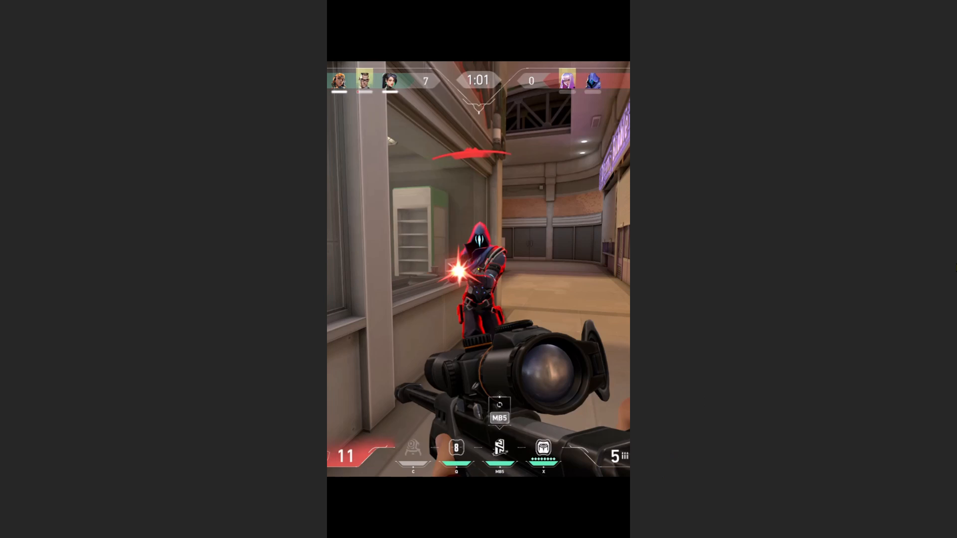
key("Print")
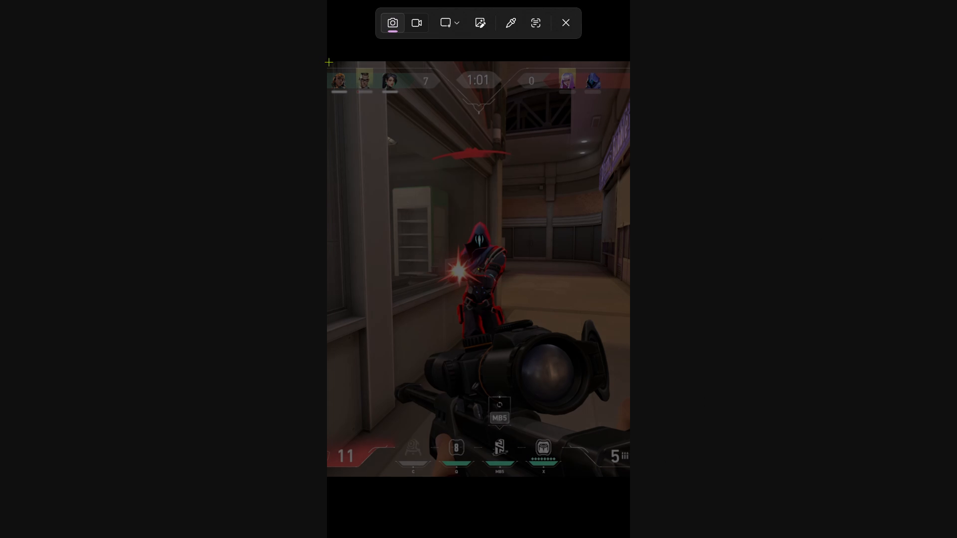
left_click_drag(329, 62, 428, 478)
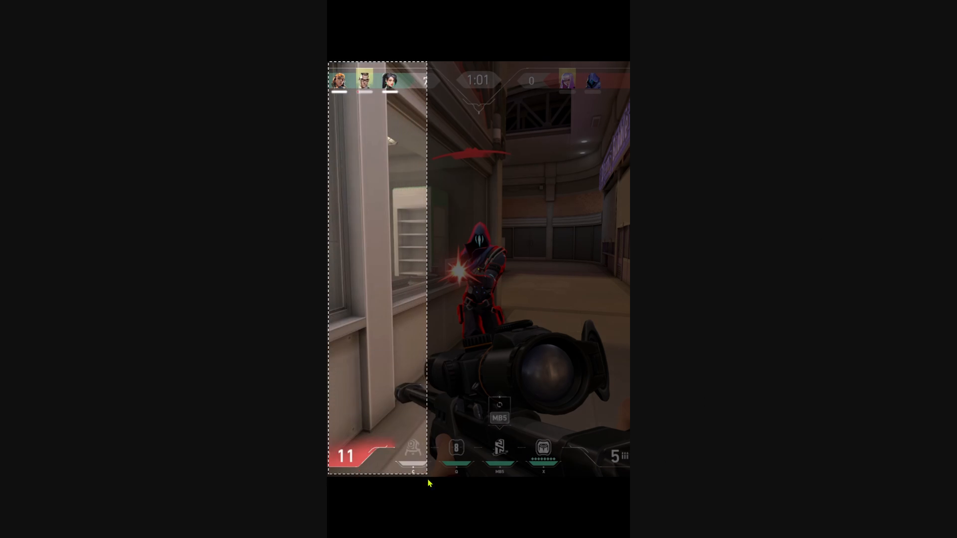
left_click_drag(428, 478, 632, 478)
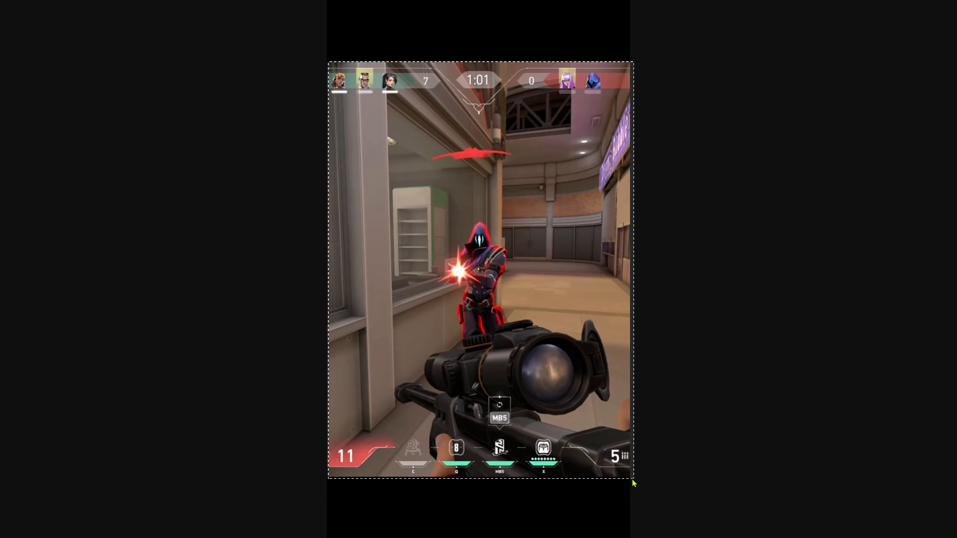
left_click_drag(632, 478, 629, 474)
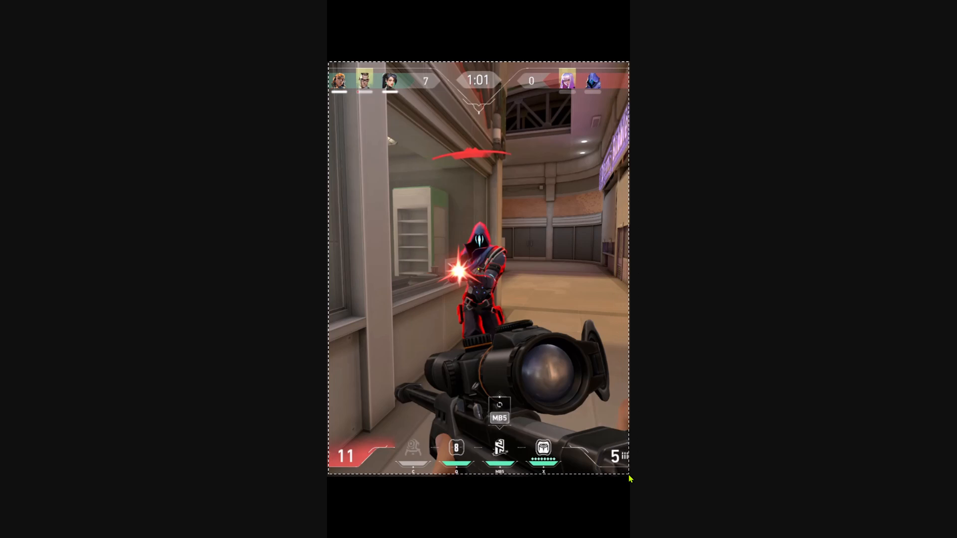
left_click_drag(629, 474, 628, 469)
left_click(640, 480)
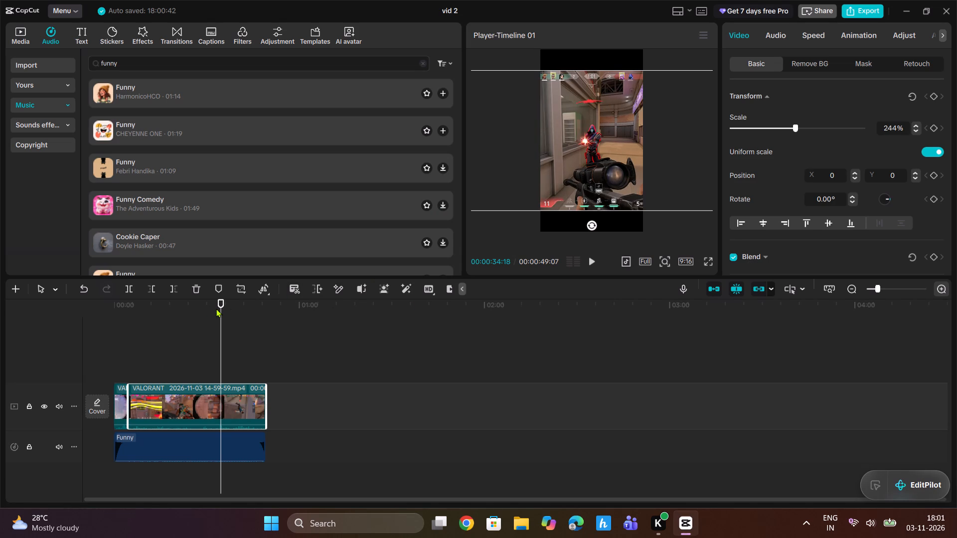
Split the second video segment at 00:00:34:18.
left_click_drag(216, 308, 221, 309)
left_click(131, 286)
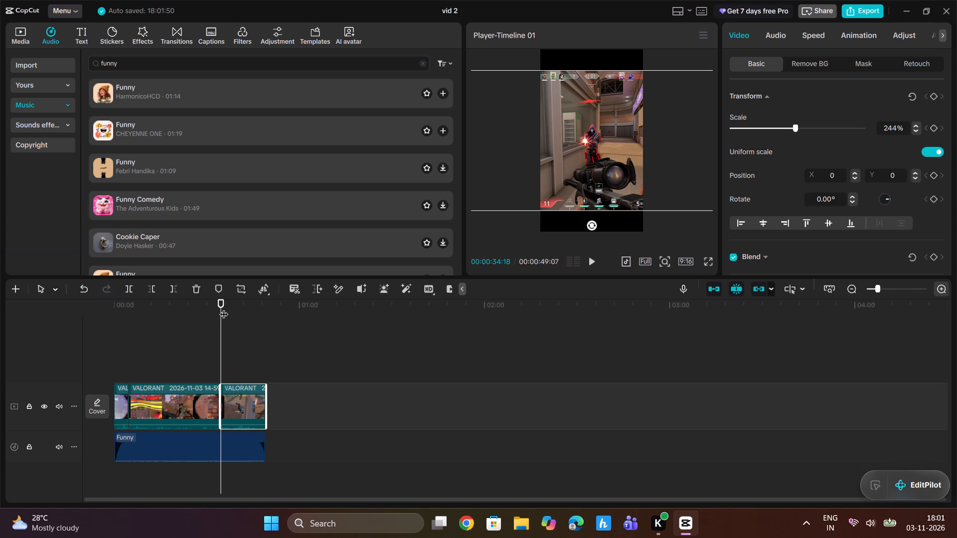
Split the last video segment at 00:00:38:29 and delete the footage after it.
left_click_drag(223, 307, 221, 311)
left_click_drag(221, 311, 230, 311)
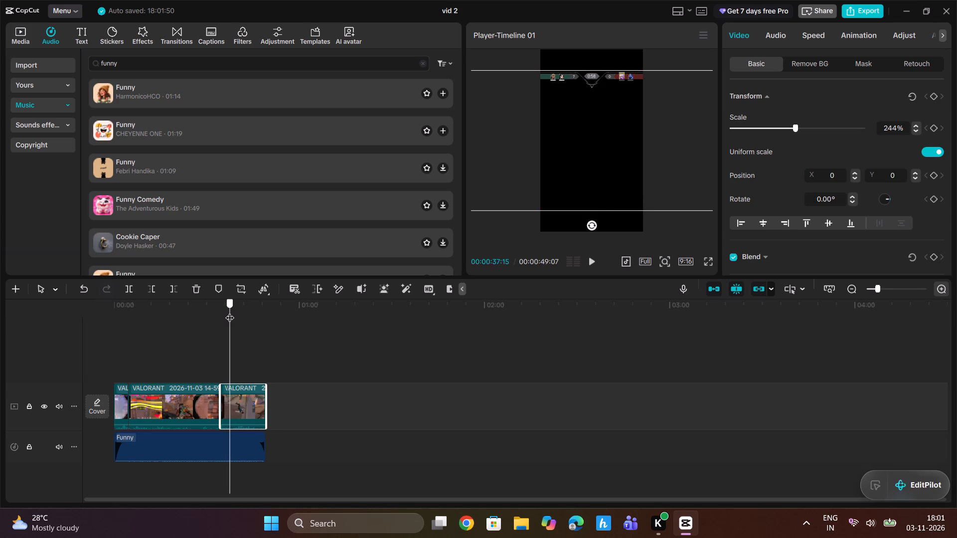
left_click_drag(230, 311, 234, 311)
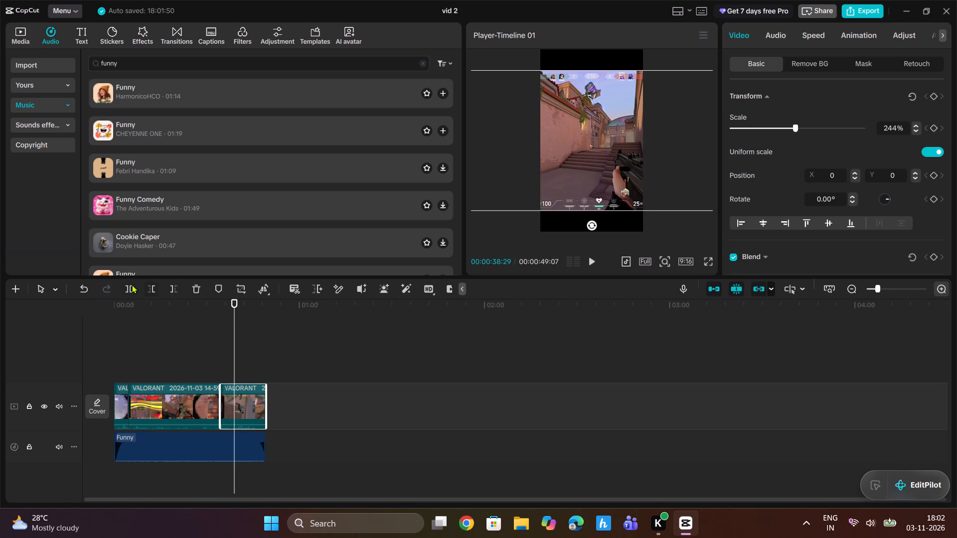
left_click(132, 284)
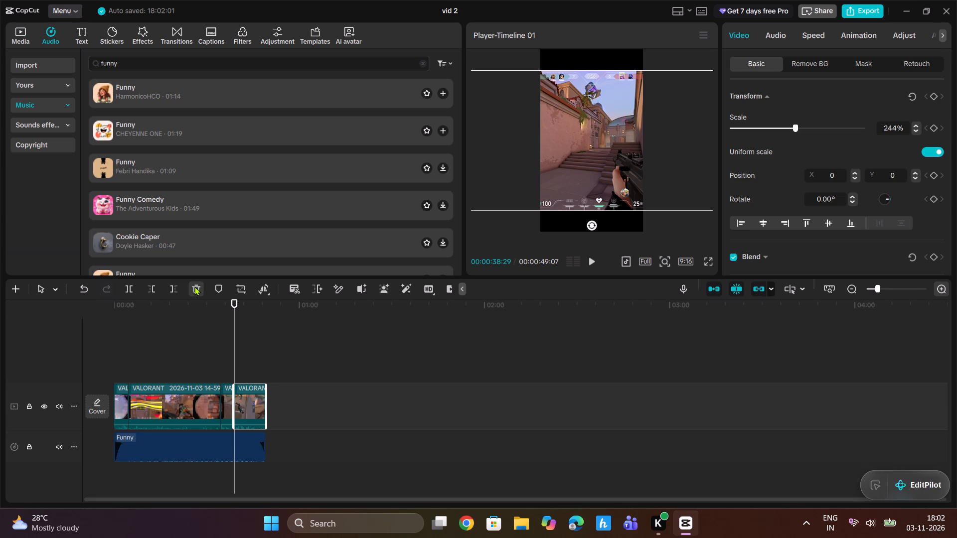
left_click(195, 286)
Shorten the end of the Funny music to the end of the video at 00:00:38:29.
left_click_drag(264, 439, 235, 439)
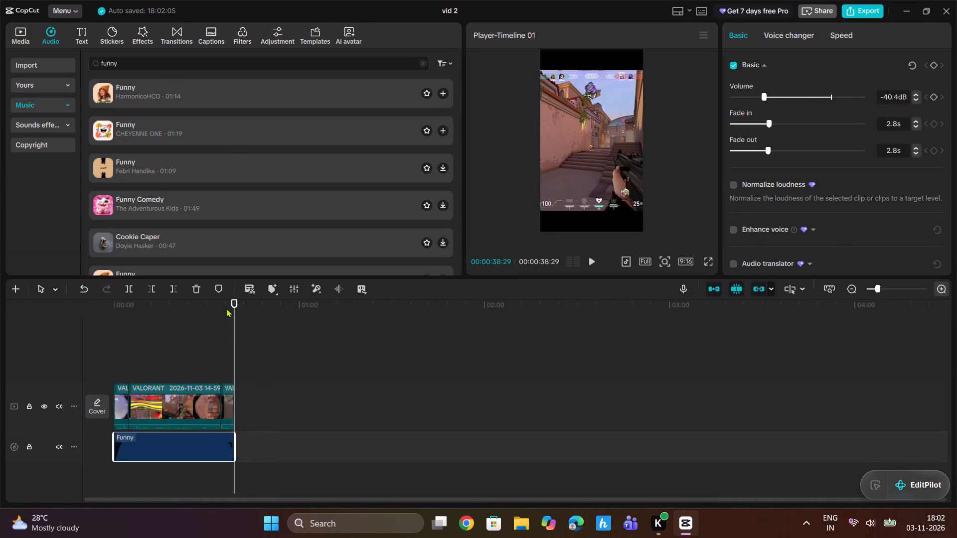
Extend the end of the Funny music past the video to 00:00:50:29.
left_click_drag(227, 308, 227, 314)
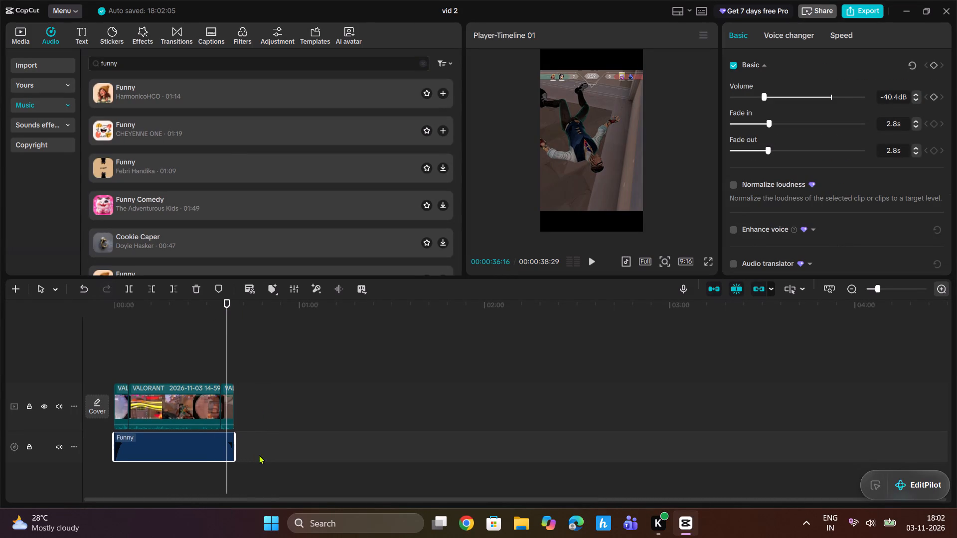
left_click_drag(236, 440, 260, 435)
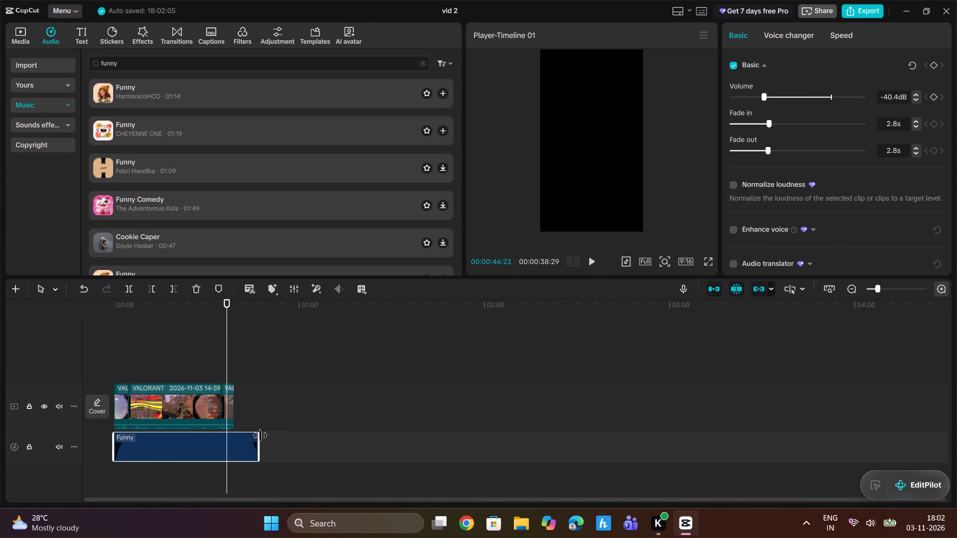
left_click_drag(260, 435, 270, 435)
Return the playhead to the 00:00:34:18 cut and import the duck clip meme-1 from the meme folder inside capcut.
left_click_drag(227, 304, 216, 305)
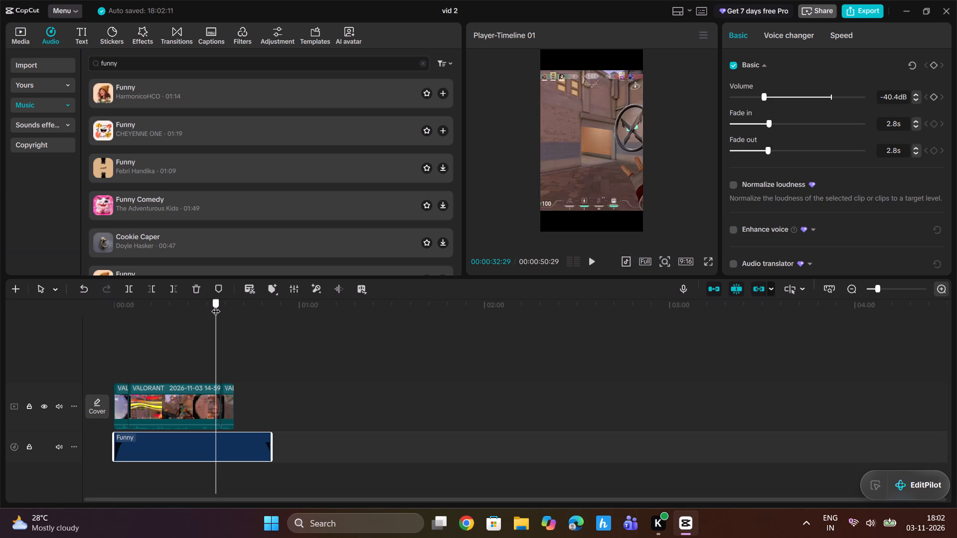
left_click_drag(216, 305, 219, 305)
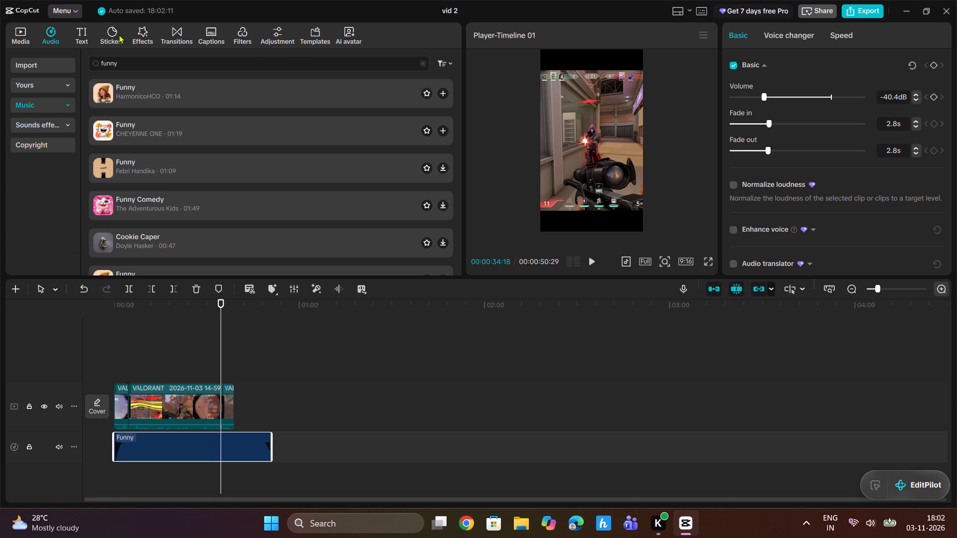
left_click(14, 30)
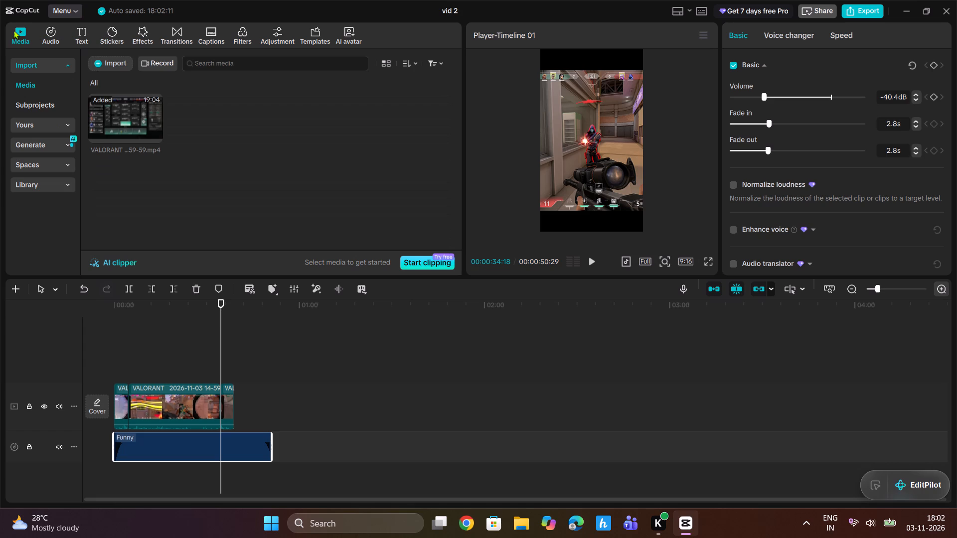
left_click(117, 63)
left_click(142, 94)
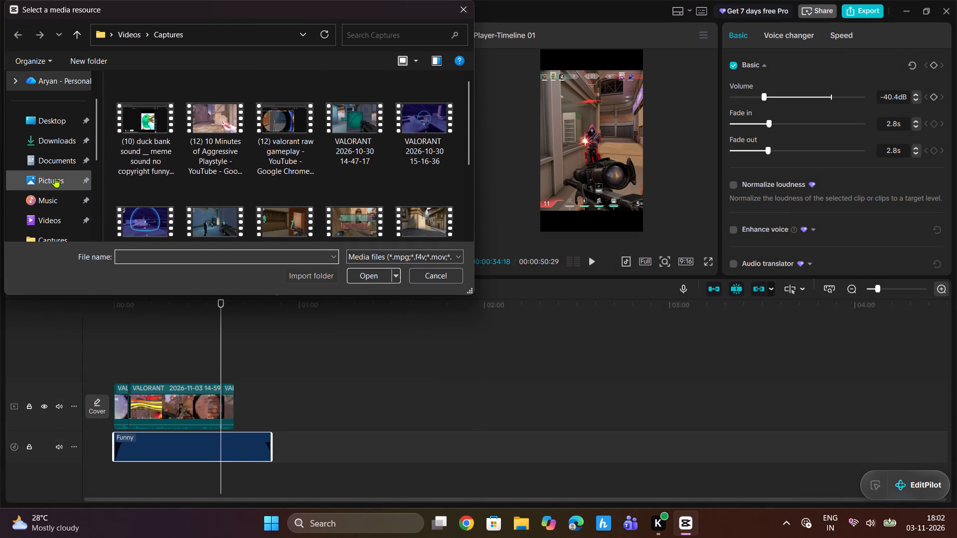
scroll(59, 177, "down", 1)
left_click(46, 177)
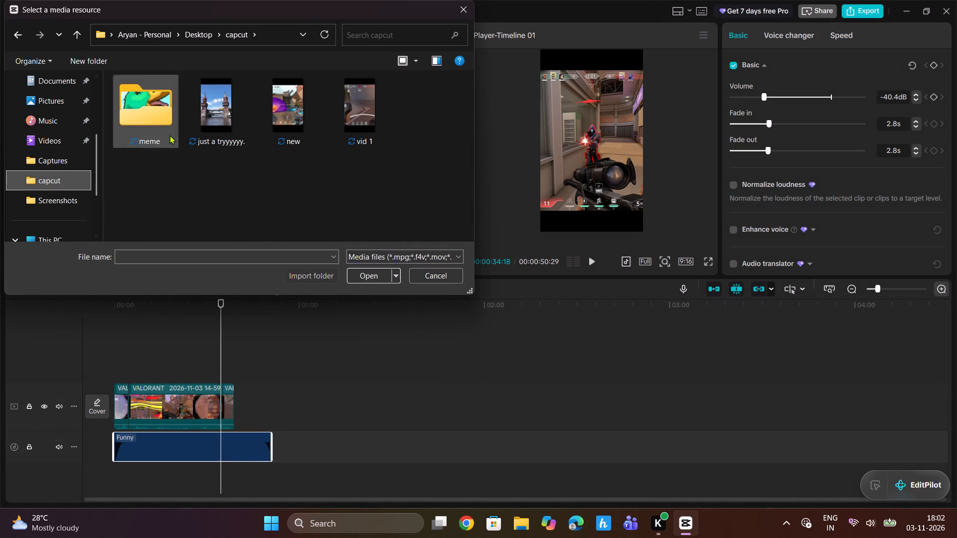
double_click(131, 108)
double_click(146, 118)
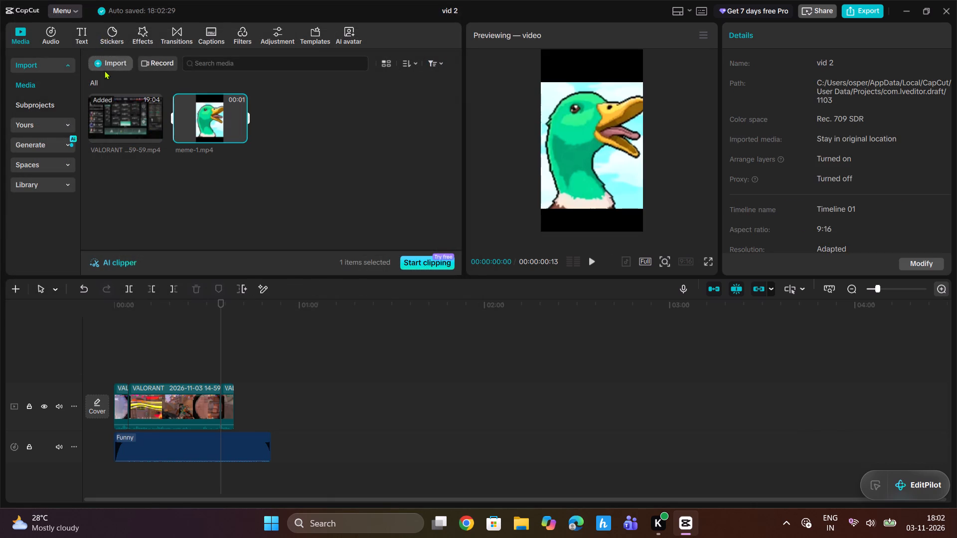
Import the Fahhh sound effect MP3 from the Downloads folder.
left_click(105, 70)
left_click(113, 88)
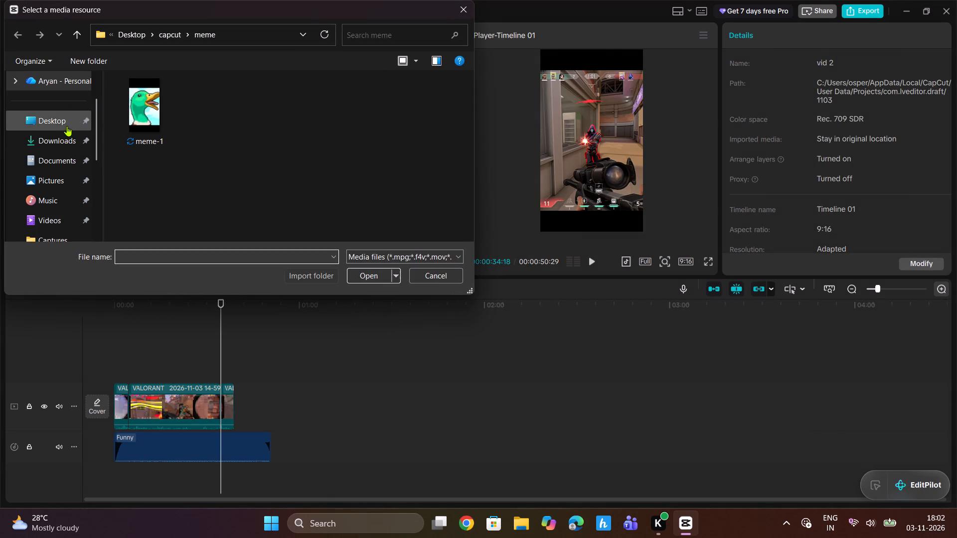
left_click(67, 126)
left_click(60, 138)
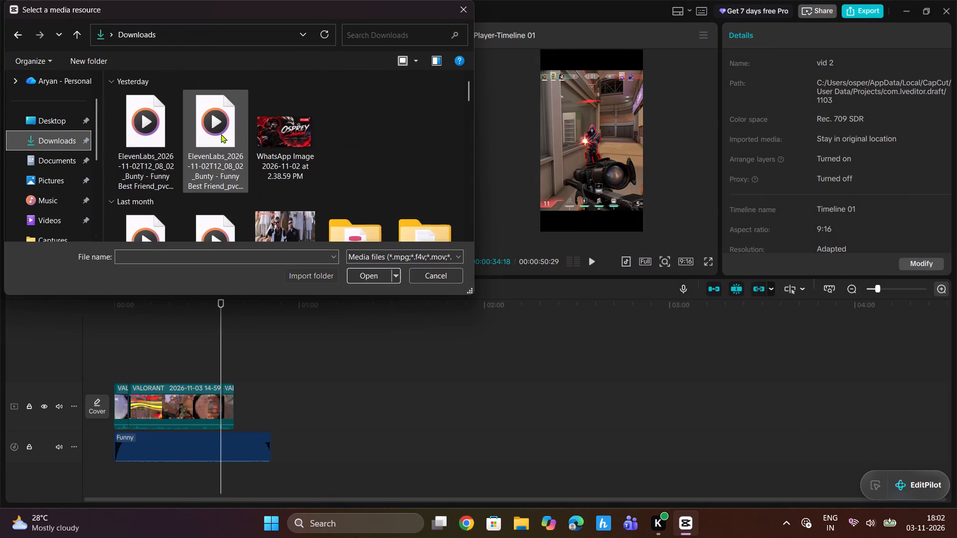
scroll(223, 135, "down", 2)
scroll(217, 127, "up", 1)
double_click(217, 131)
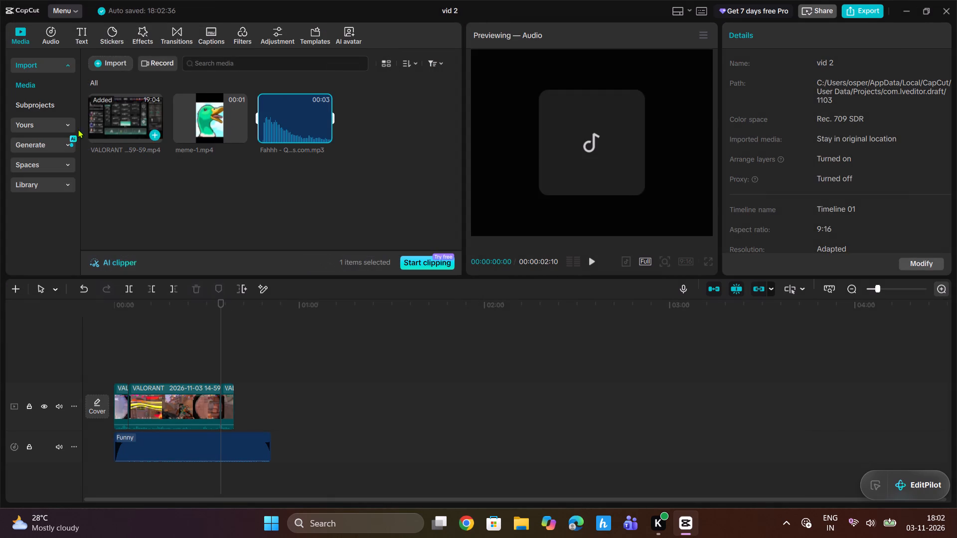
Import the captured gameplay screenshot from the Screenshots folder in Pictures and insert it at the 00:00:34:18 cut.
left_click(115, 66)
left_click(125, 87)
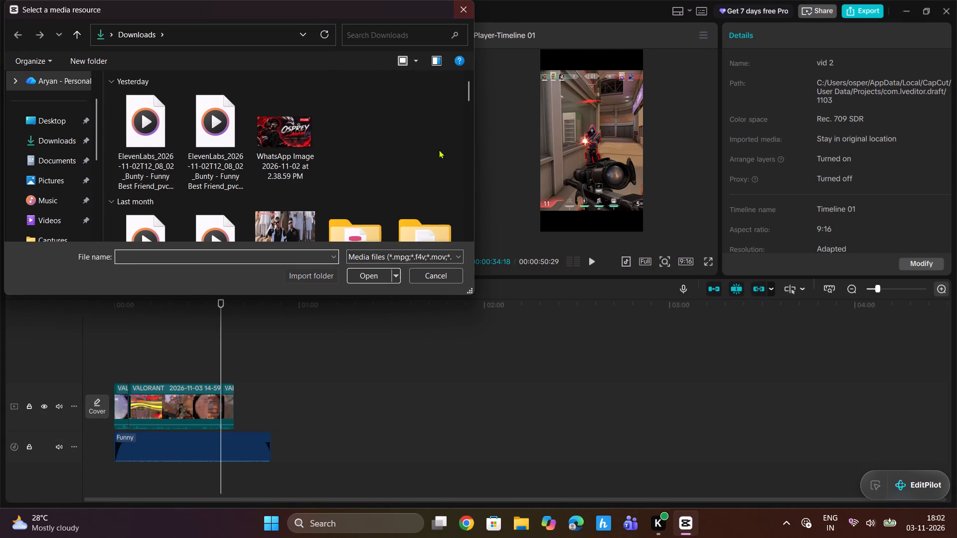
left_click(54, 177)
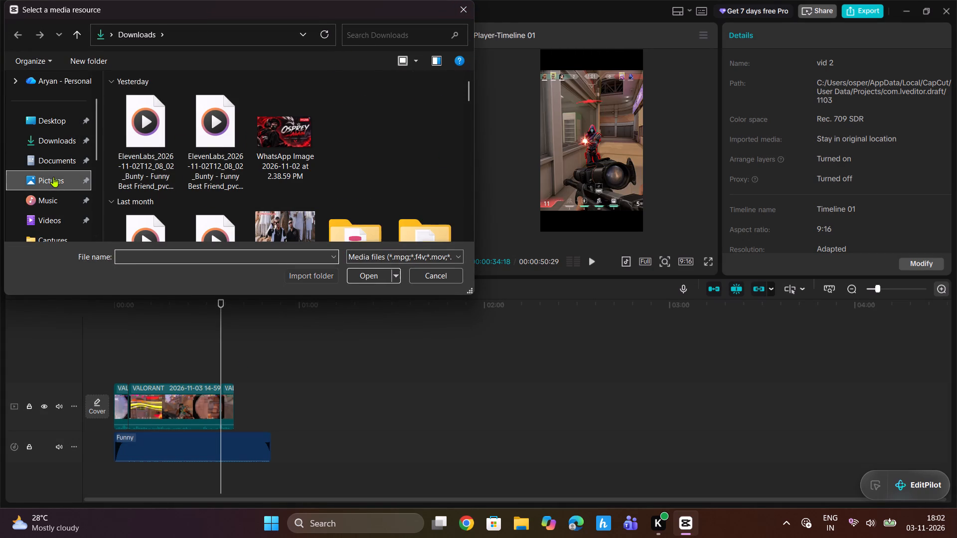
double_click(150, 180)
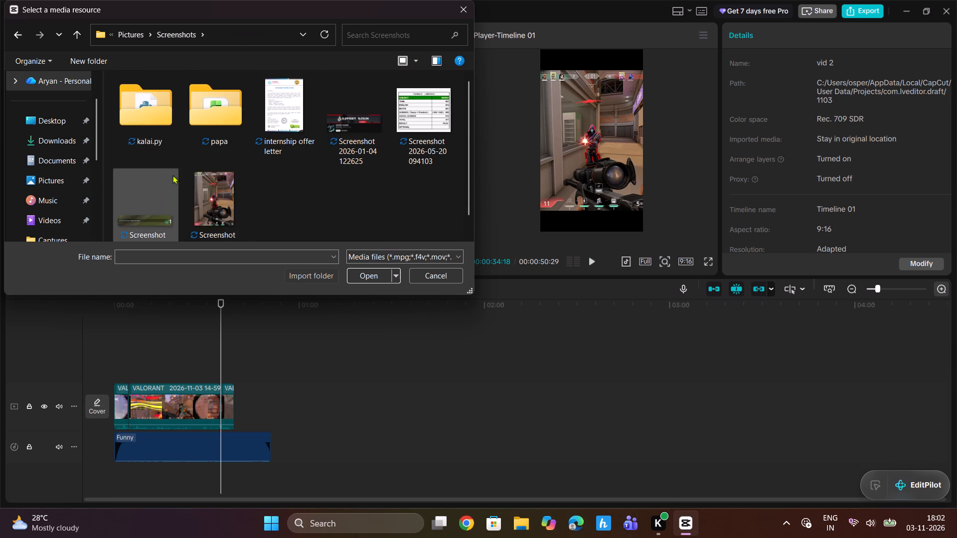
double_click(218, 197)
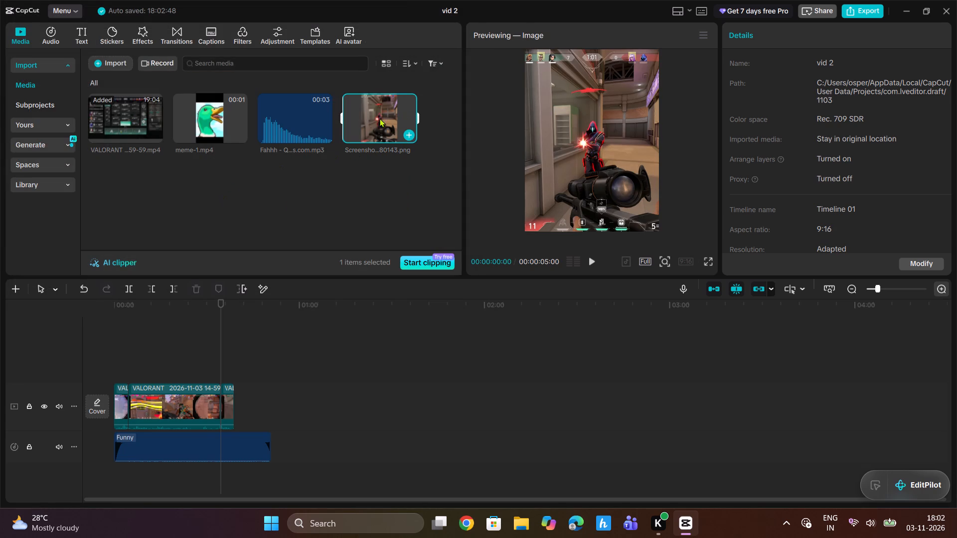
left_click(407, 131)
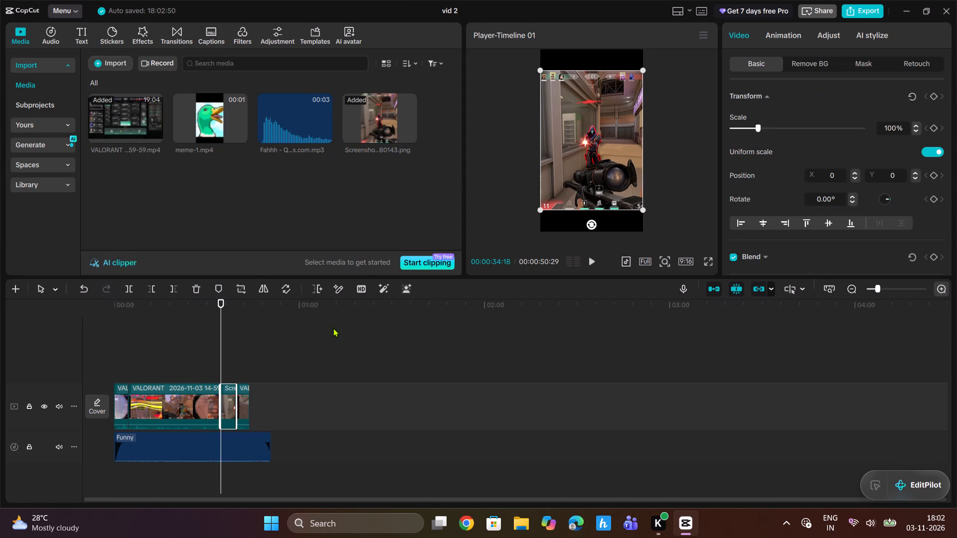
Play the end of the second segment into the inserted screenshot to check how the freeze frame runs.
left_click_drag(222, 303, 202, 315)
key("space")
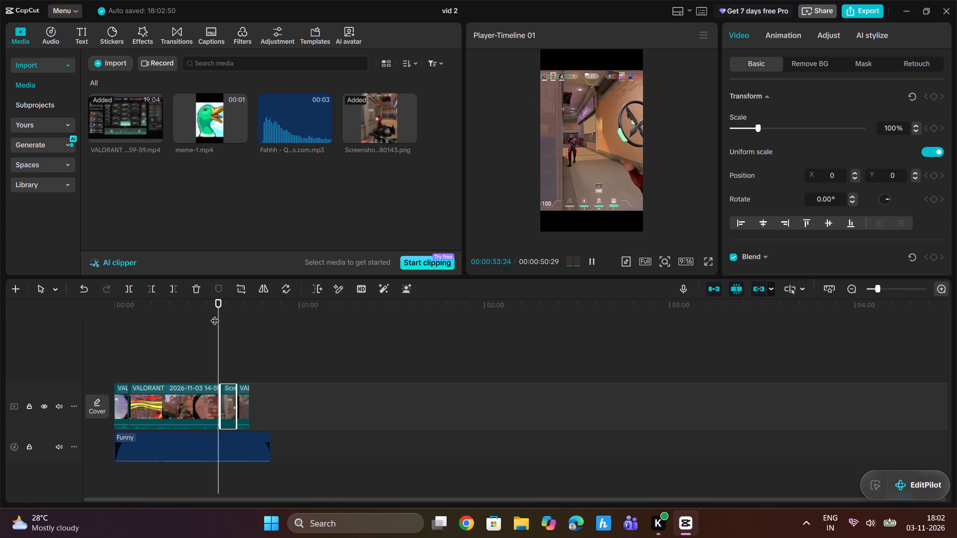
key("space")
key("space")
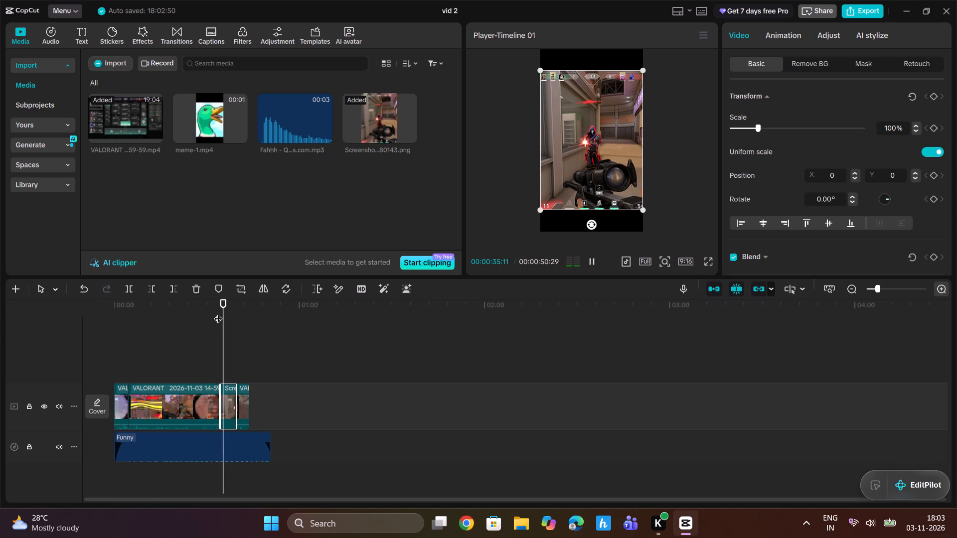
key("space")
key("space")
key("space")
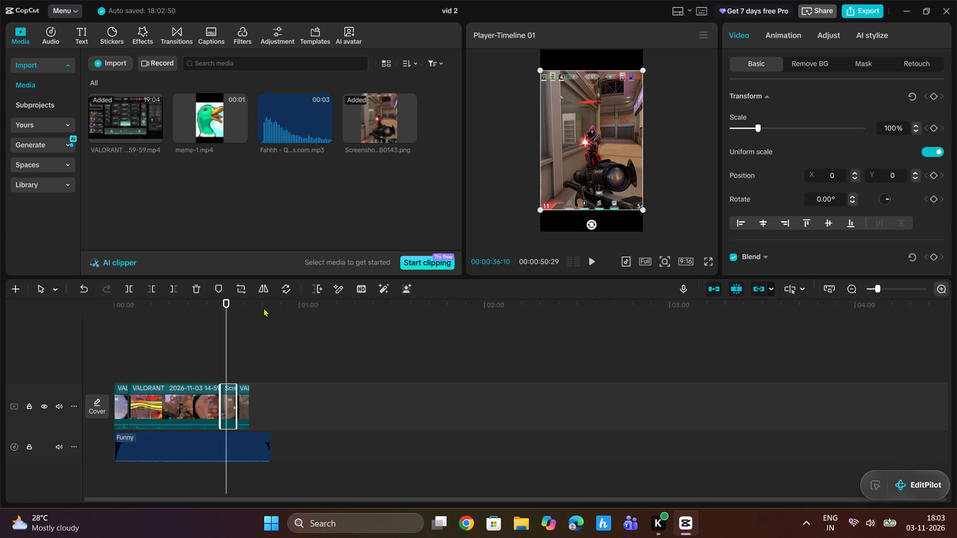
key("space")
key("space")
Split the Funny music at 00:00:34:18 and 00:00:39:18, separating the part under the screenshot image.
left_click_drag(227, 311, 218, 326)
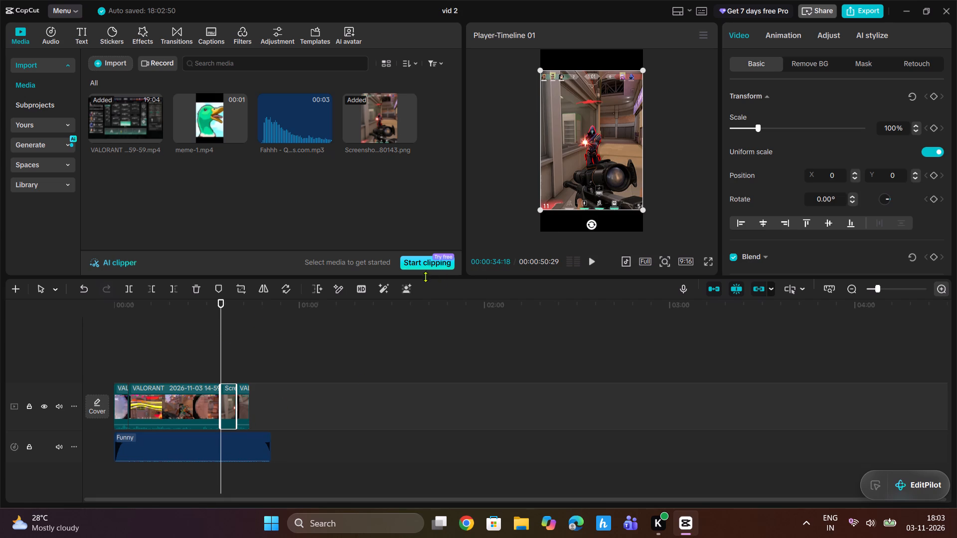
left_click(124, 284)
left_click(164, 444)
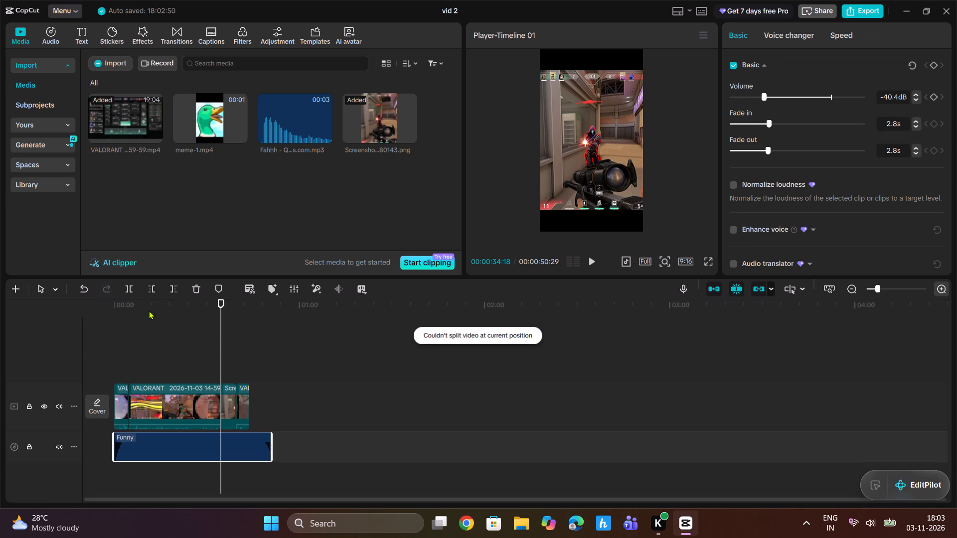
left_click(130, 289)
left_click_drag(221, 305, 231, 305)
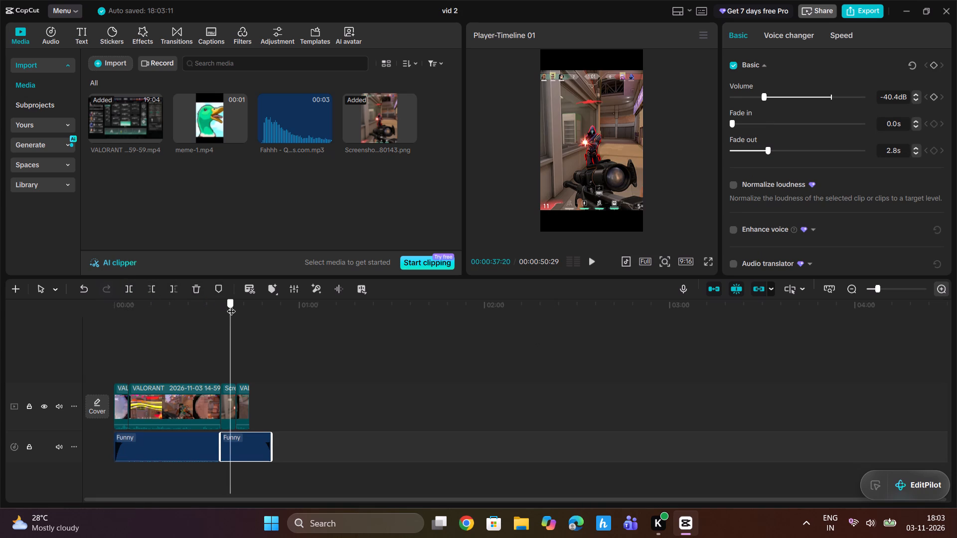
left_click_drag(231, 305, 233, 305)
left_click(130, 289)
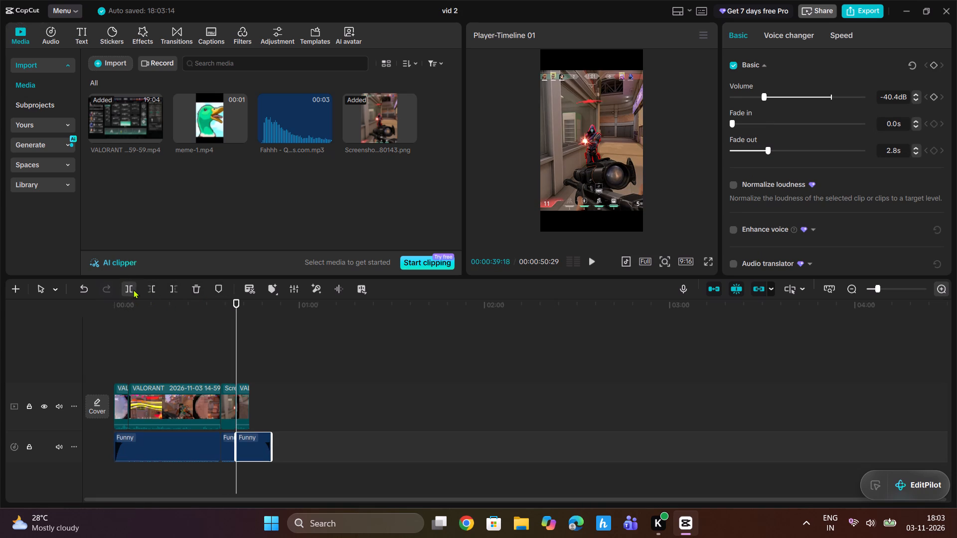
Play the video from 00:00:39:18, following the screenshot image.
key("space")
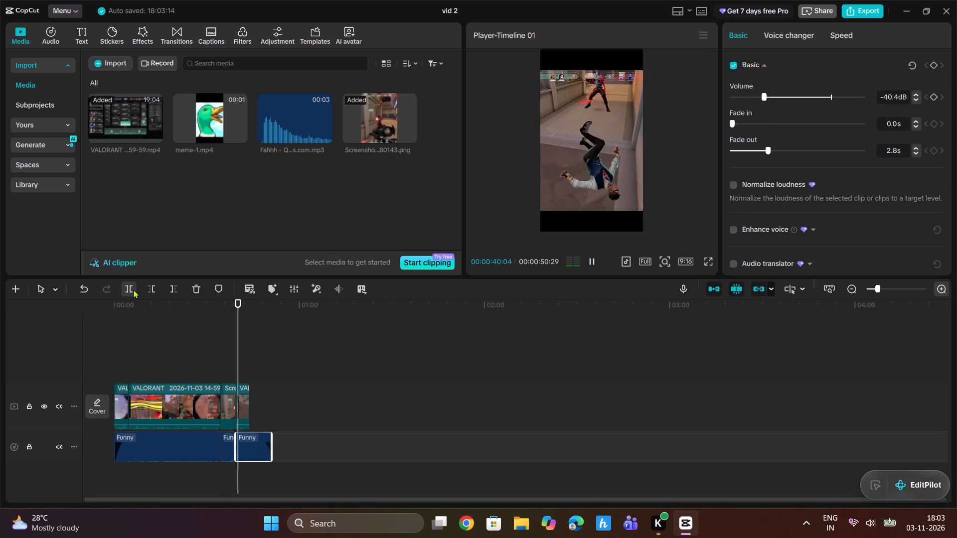
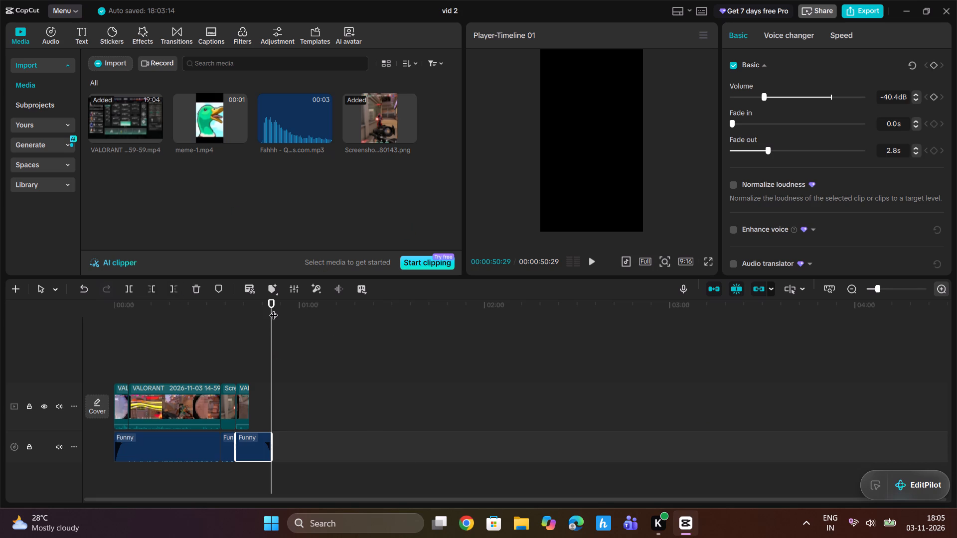
Return the playhead to just before the inserted screenshot image, and minimize the video editor to show the desktop.
left_click_drag(274, 309, 214, 326)
left_click(911, 7)
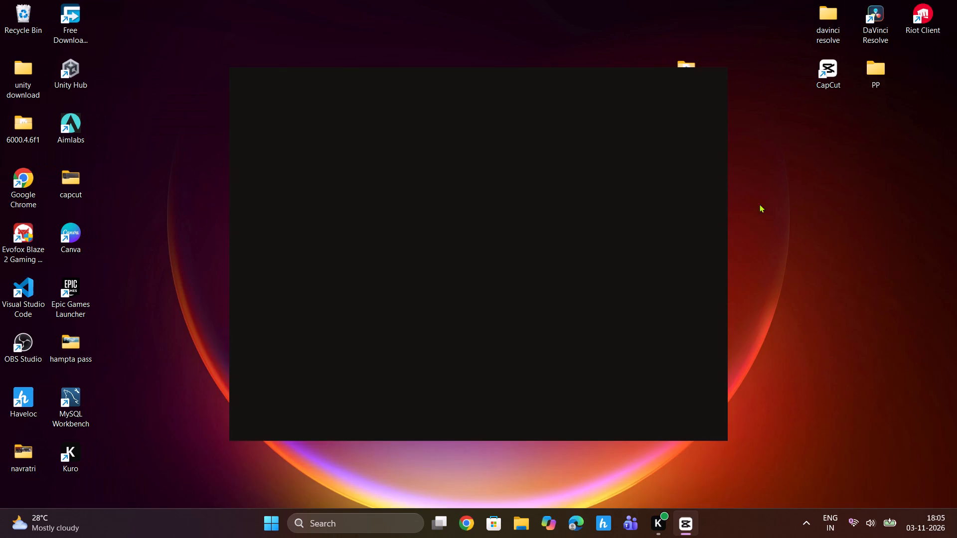
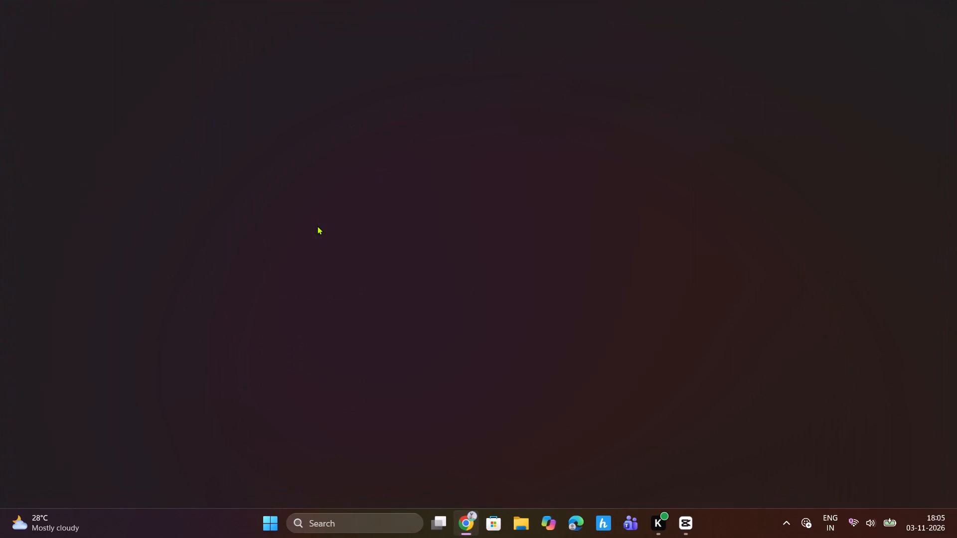
Open YouTube in the Chrome browser and search for "eh eh eh eh ah ah ah ah".
left_click(372, 245)
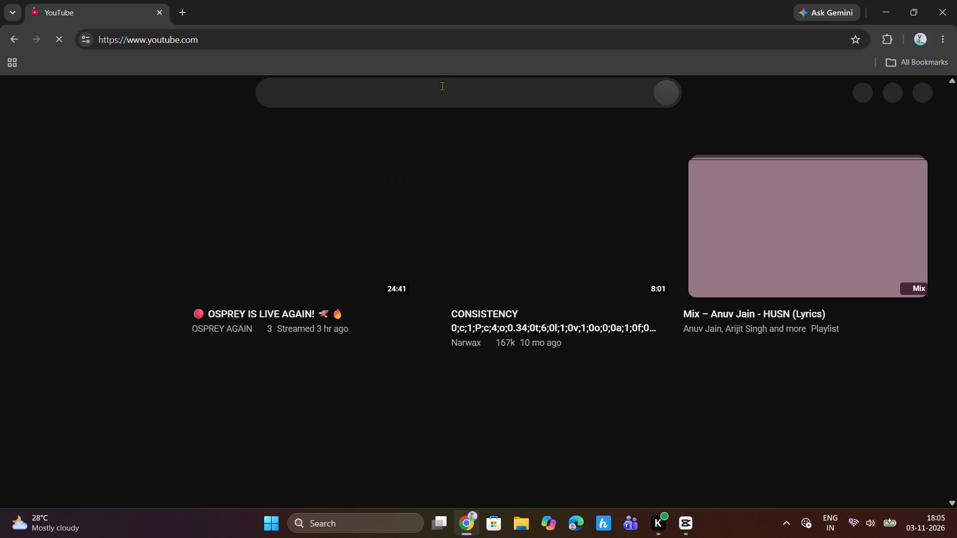
left_click(443, 87)
key("e")
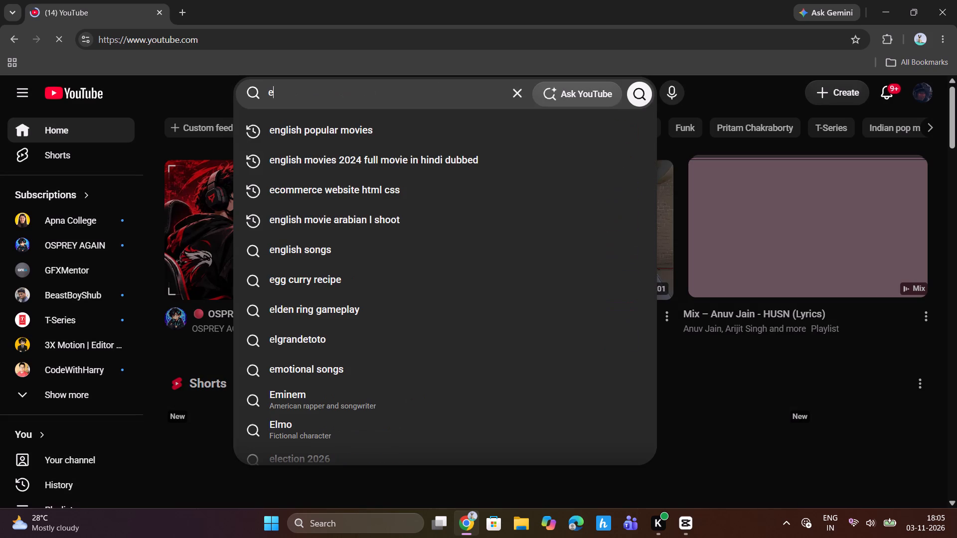
type("h eh")
key("space")
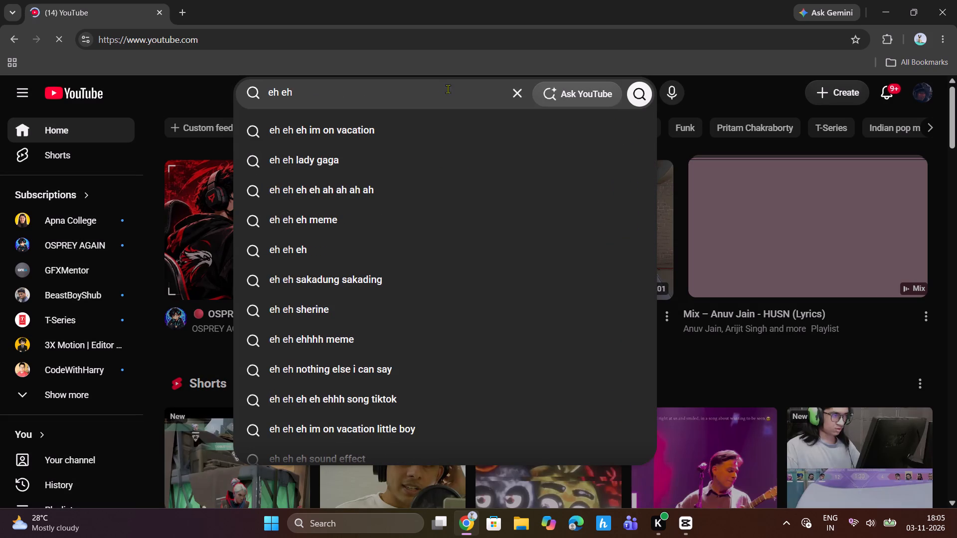
left_click(325, 189)
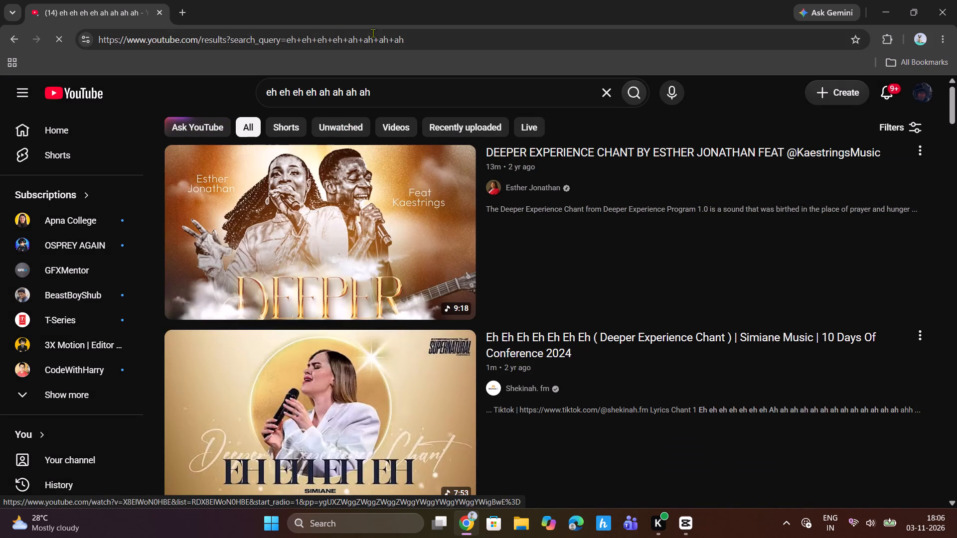
Change the YouTube search to "eh eh eh ehhhh meme" using the matching suggestion.
left_click(383, 101)
key("BackSpace")
key("BackSpace")
left_click(378, 98)
key("BackSpace")
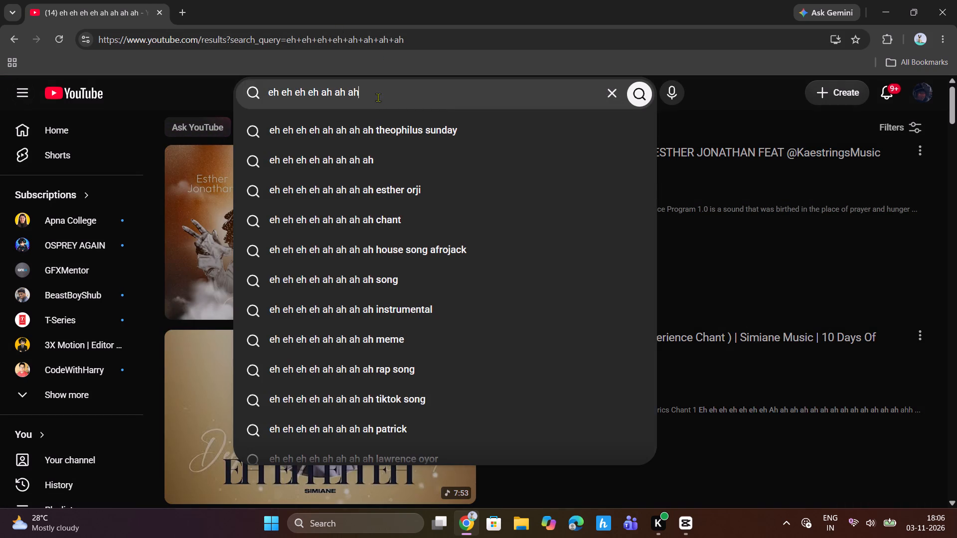
key("BackSpace")
key("BackSpace")
key("BackSpace")
key("BackSpace")
key("BackSpace")
key("BackSpace")
key("BackSpace")
key("BackSpace")
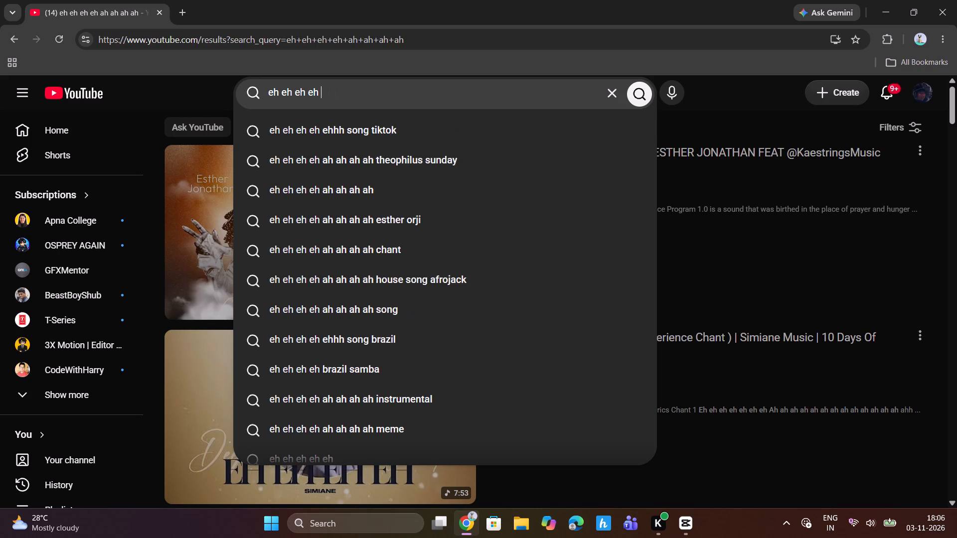
key("BackSpace")
key("h")
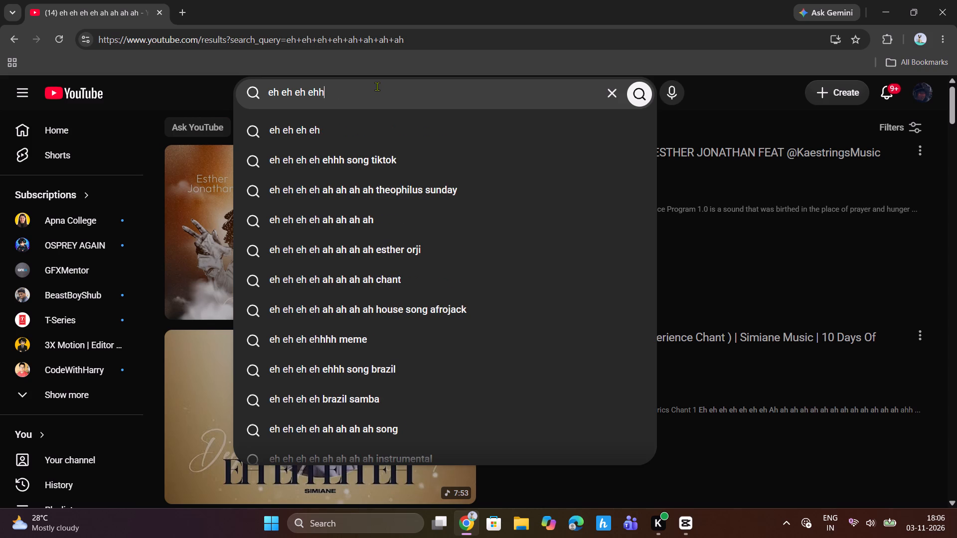
type("hh")
key("h")
key("h")
key("h")
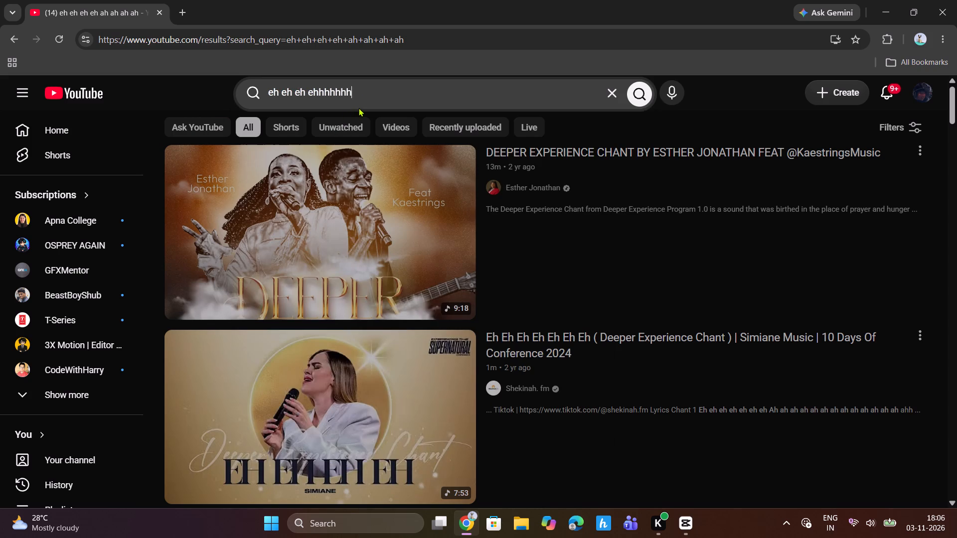
key("BackSpace")
key("BackSpace")
key("BackSpace")
left_click(344, 133)
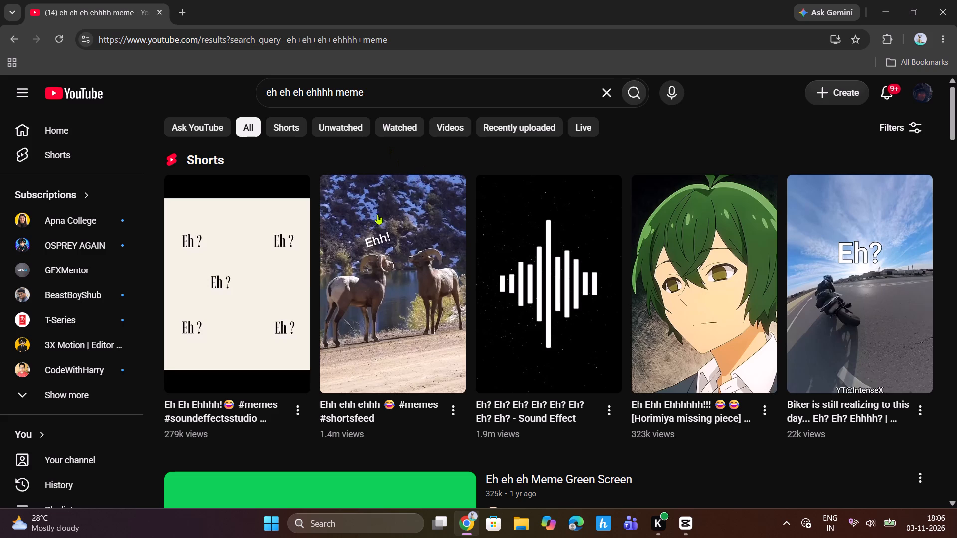
Preview the "Eh Eh Ehhhh!" #memes Short and return to the search results.
left_click(219, 266)
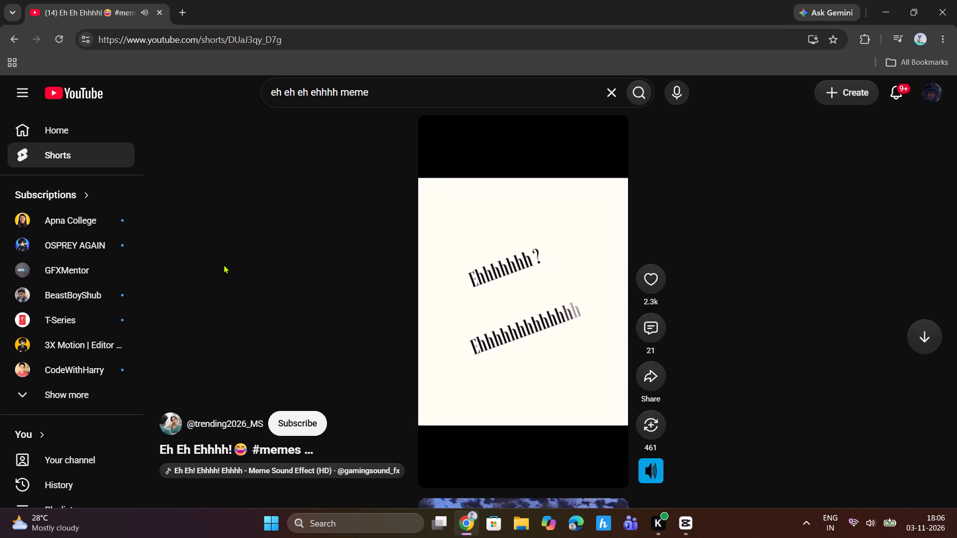
left_click(5, 34)
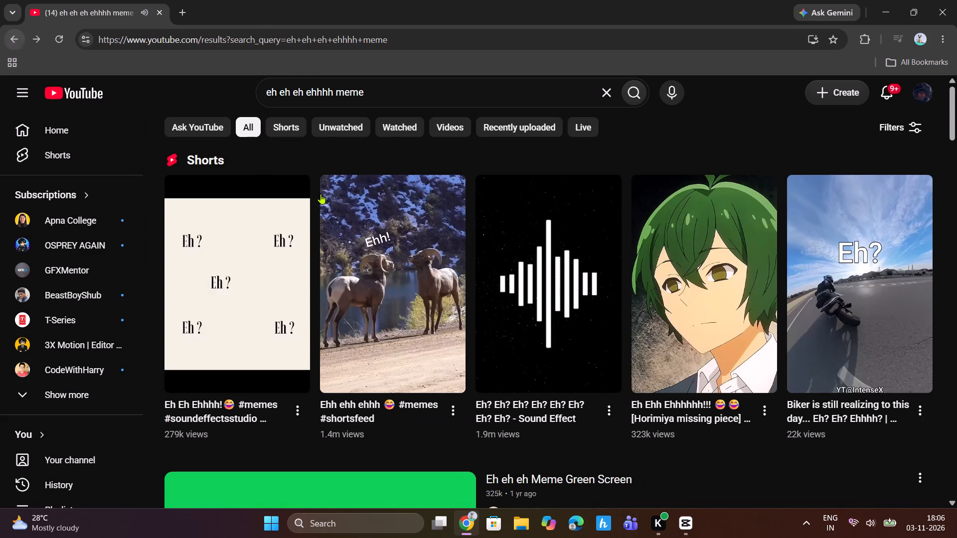
left_click(546, 289)
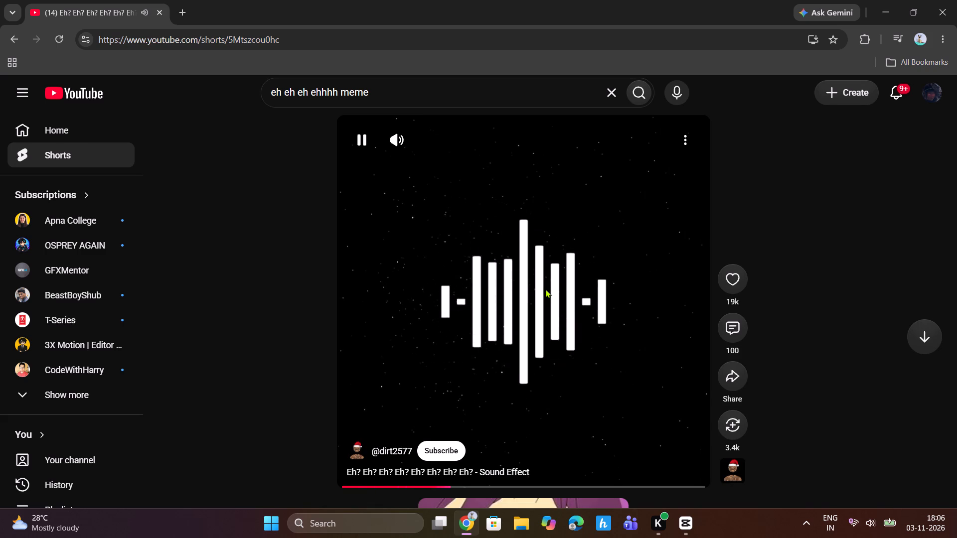
key("alt+super+r")
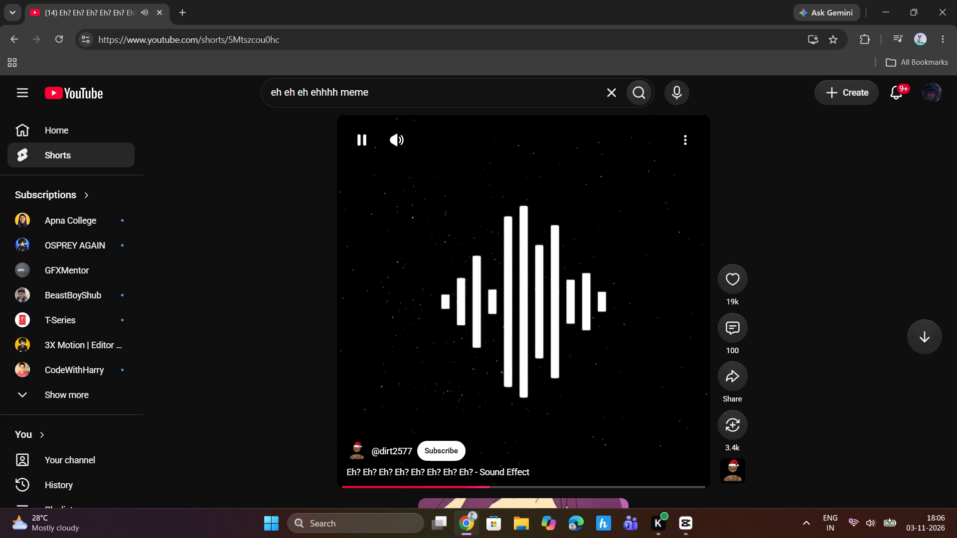
left_click_drag(548, 486, 546, 486)
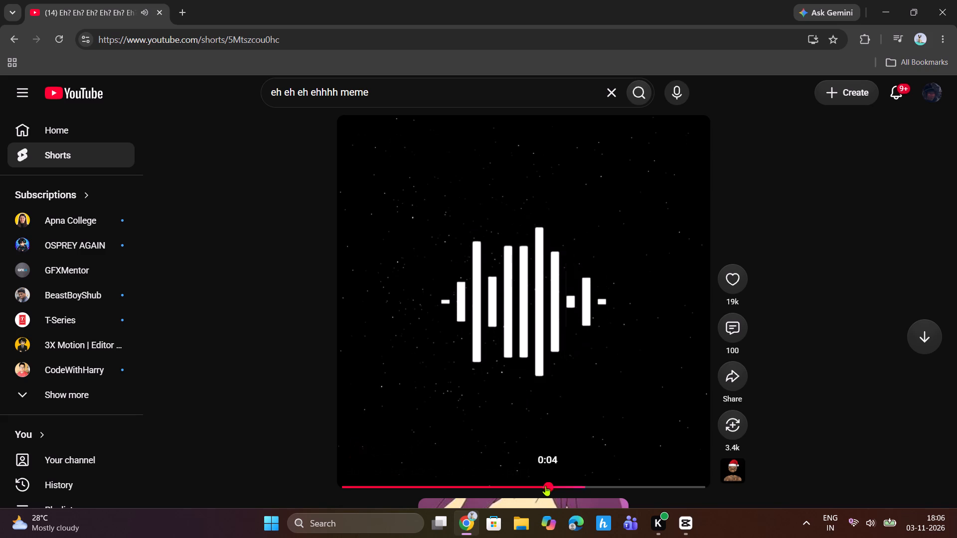
left_click_drag(546, 486, 321, 499)
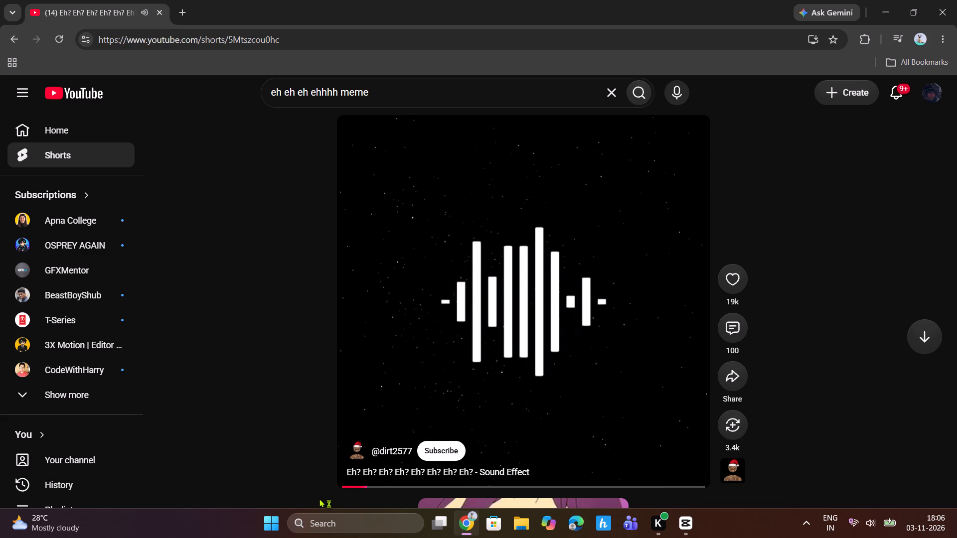
left_click_drag(375, 484, 272, 493)
left_click(536, 288)
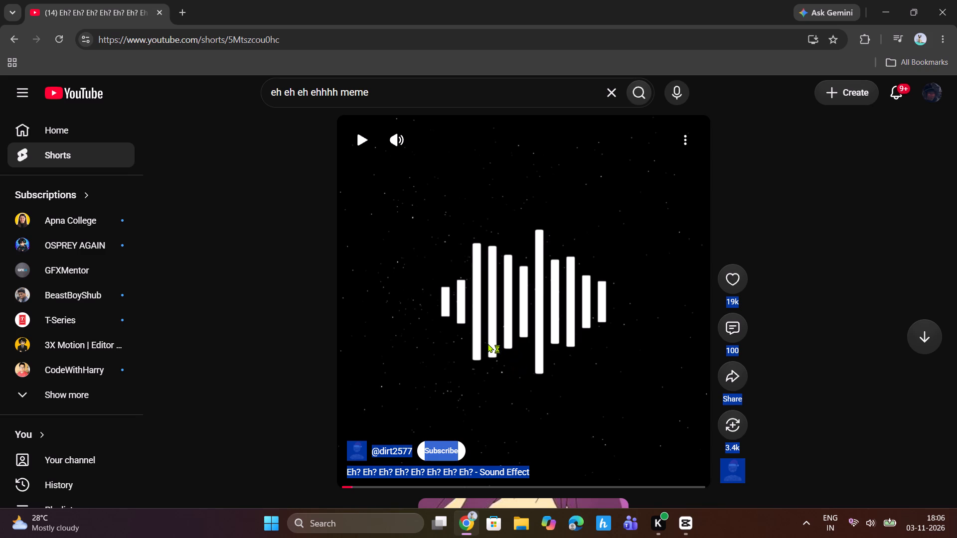
Screen-record the "Eh?" sound effect Short playing from its start, pause the Short and stop the recording.
key("alt+super+r")
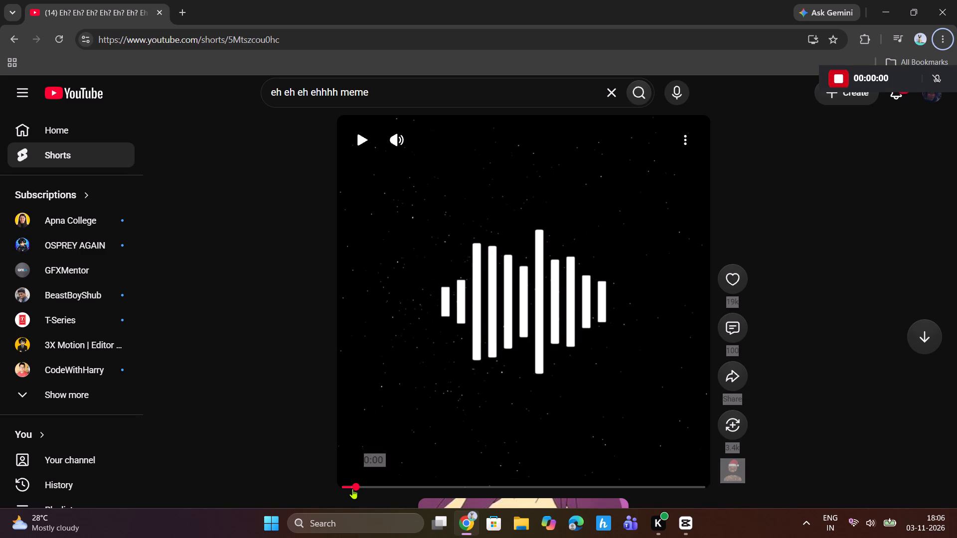
left_click_drag(355, 488, 320, 489)
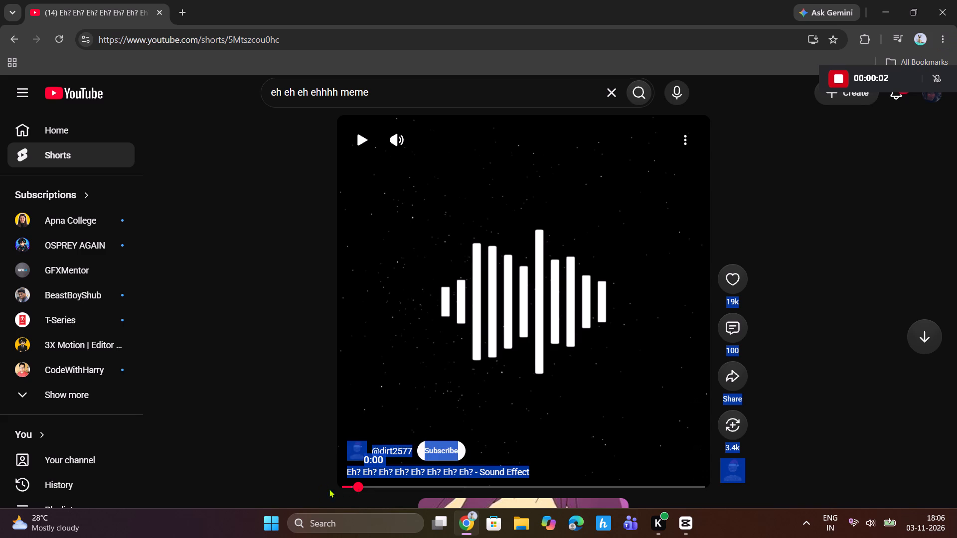
left_click_drag(340, 488, 319, 489)
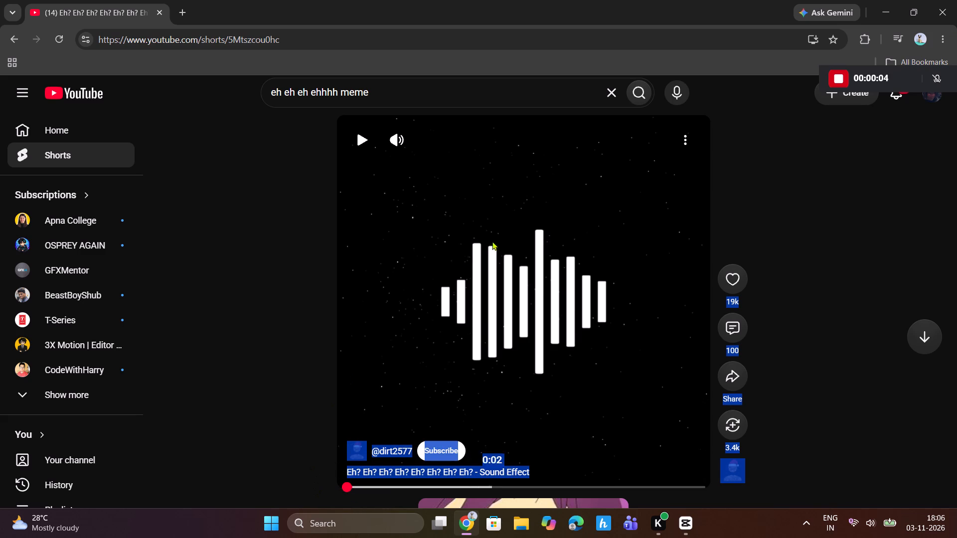
left_click(358, 137)
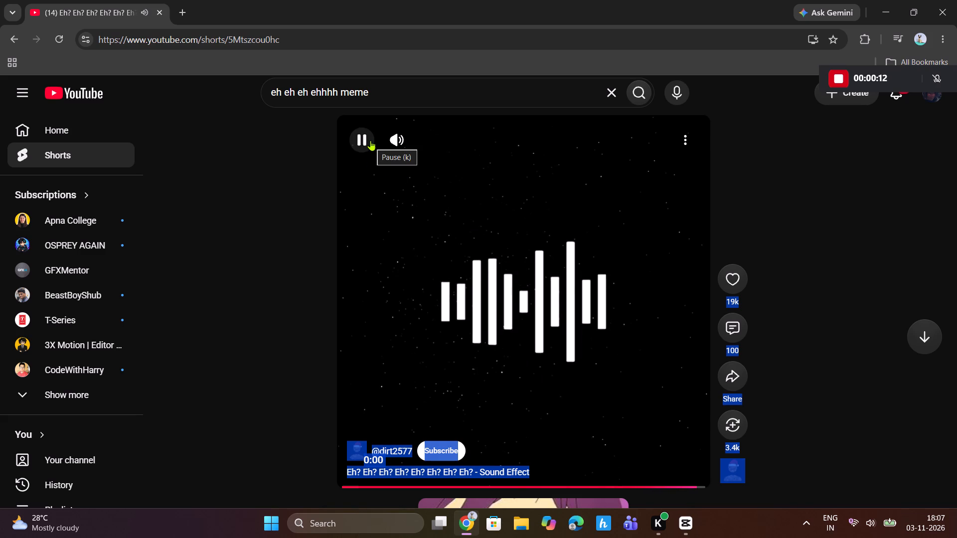
left_click(371, 140)
left_click(839, 73)
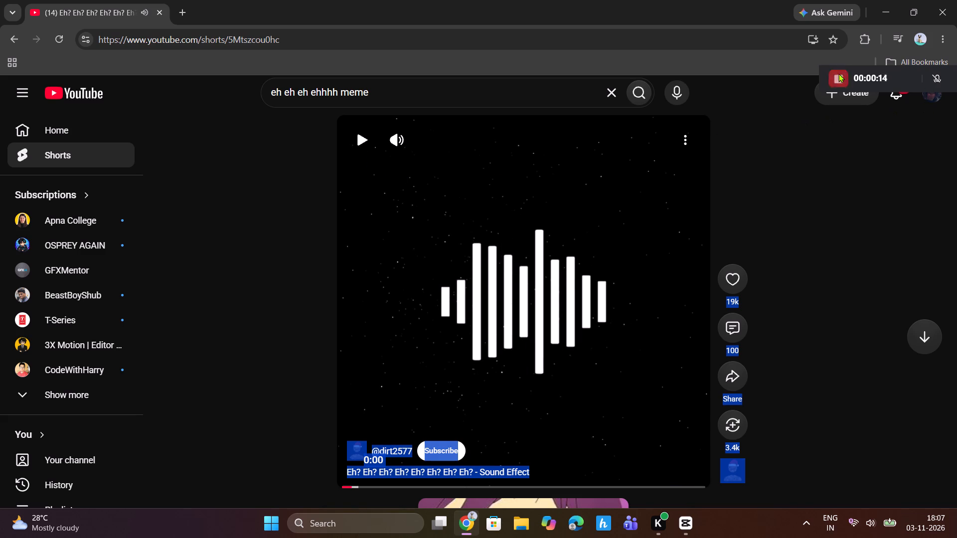
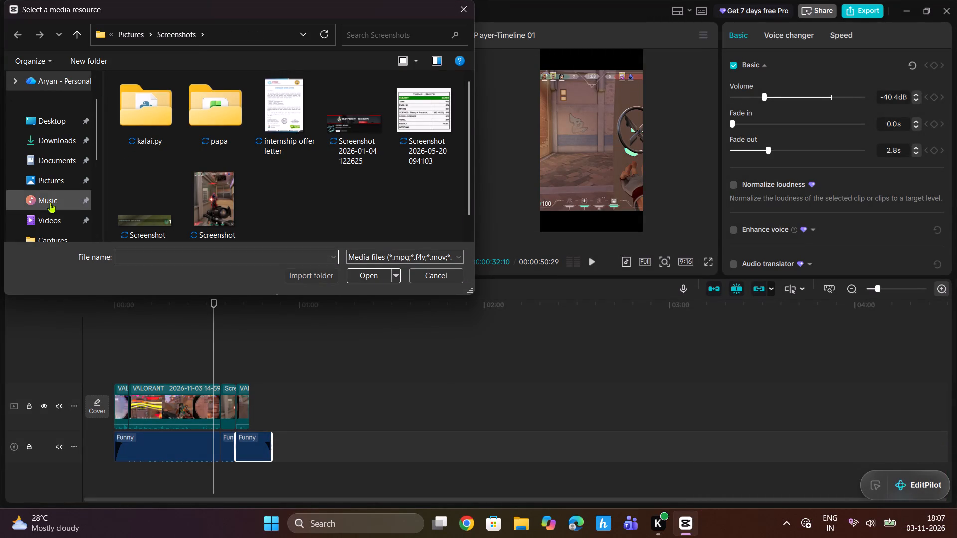
Import the newly recorded "(14) Eh_ Eh_…" sound effect video from the Captures folder into the project media.
left_click(62, 238)
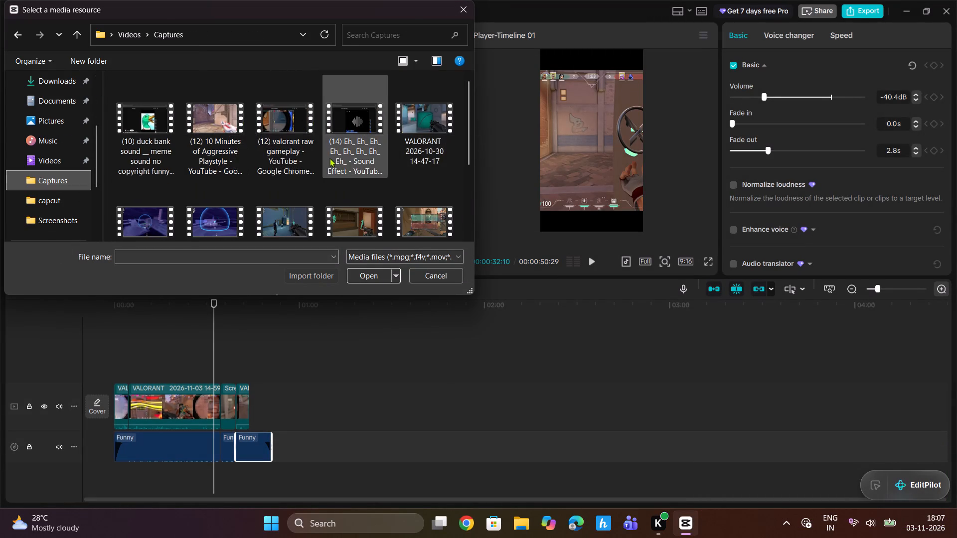
scroll(331, 163, "down", 4)
scroll(337, 168, "up", 3)
double_click(358, 139)
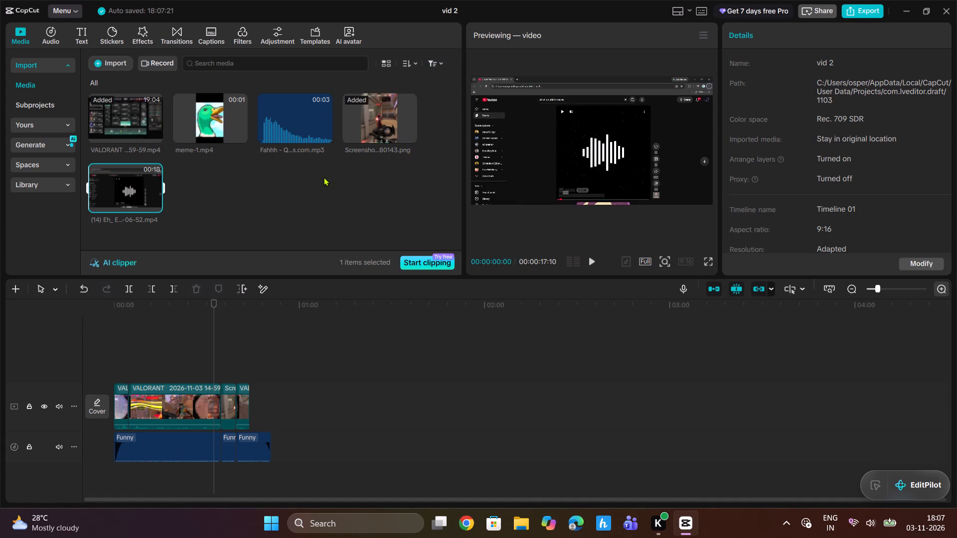
Place the "Eh" sound effect recording on its own track in the timeline, starting at about 00:00:32:10.
left_click_drag(134, 190, 205, 485)
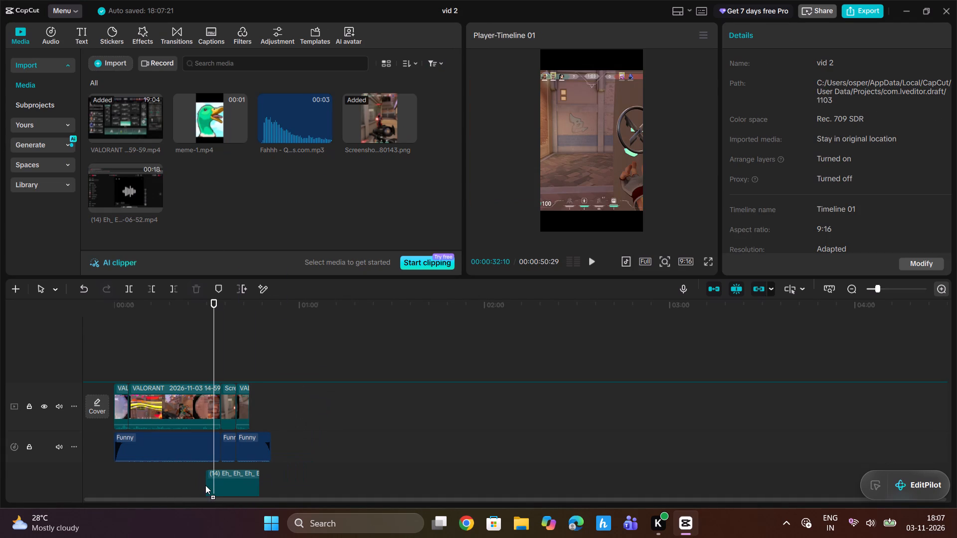
left_click_drag(205, 485, 213, 483)
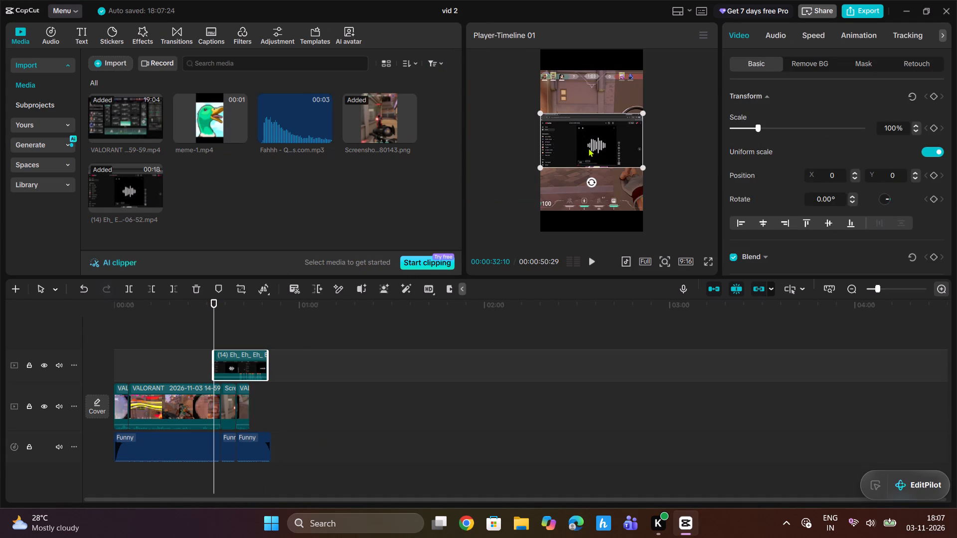
Move the recording's picture out of the 9:16 frame, to about X -125, Y -3423.
left_click_drag(589, 148, 582, 309)
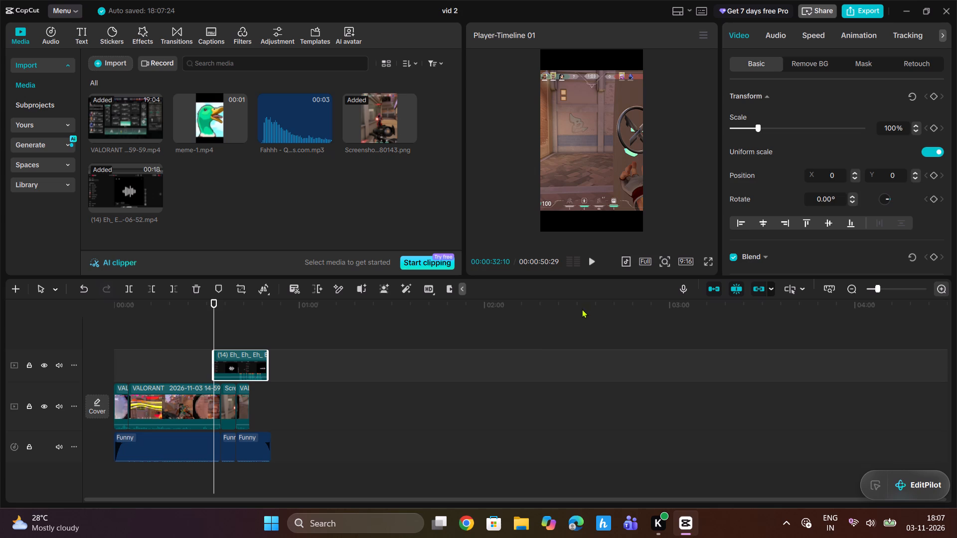
left_click_drag(582, 309, 583, 310)
Shift the sound effect recording along its track so it starts together with the freeze-frame screenshot clip.
left_click_drag(212, 359, 219, 359)
left_click_drag(219, 358, 195, 358)
left_click_drag(244, 356, 248, 356)
left_click_drag(248, 356, 252, 357)
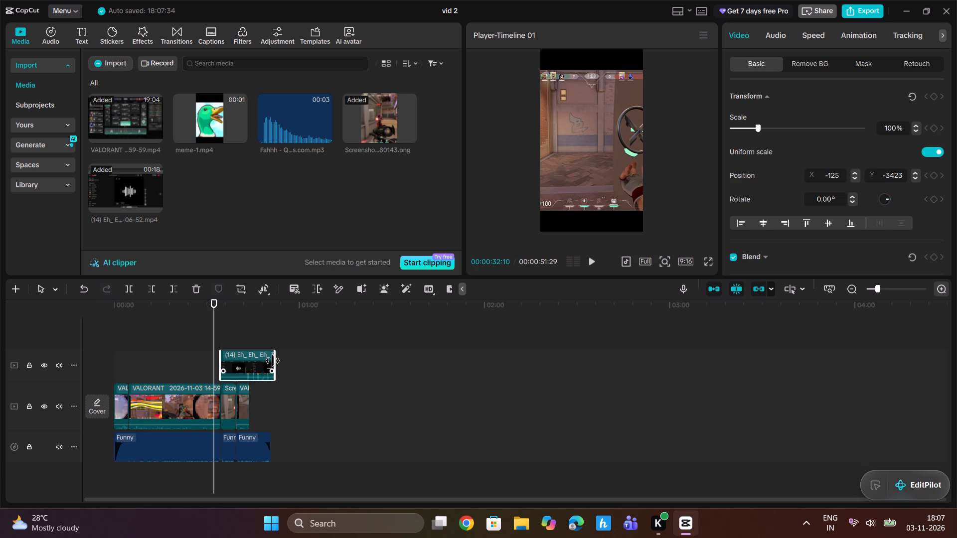
Play through the freeze-frame section and delete the "Funny" music segment beneath the screenshot clip.
left_click(214, 307)
key("space")
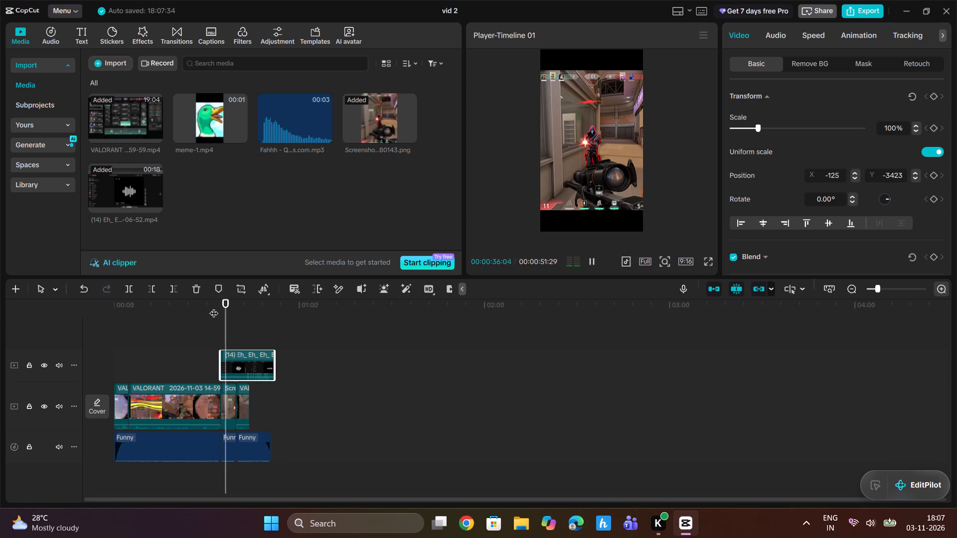
key("space")
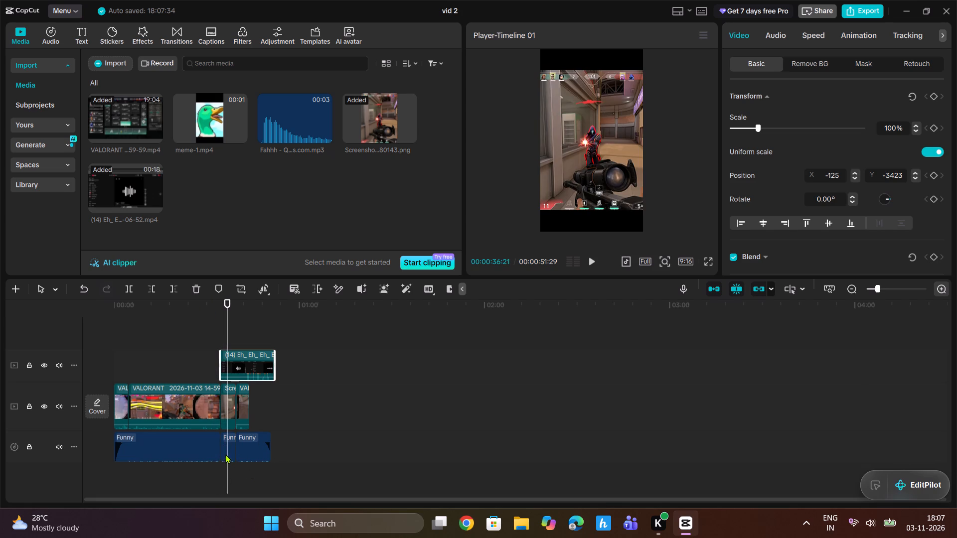
left_click(226, 454)
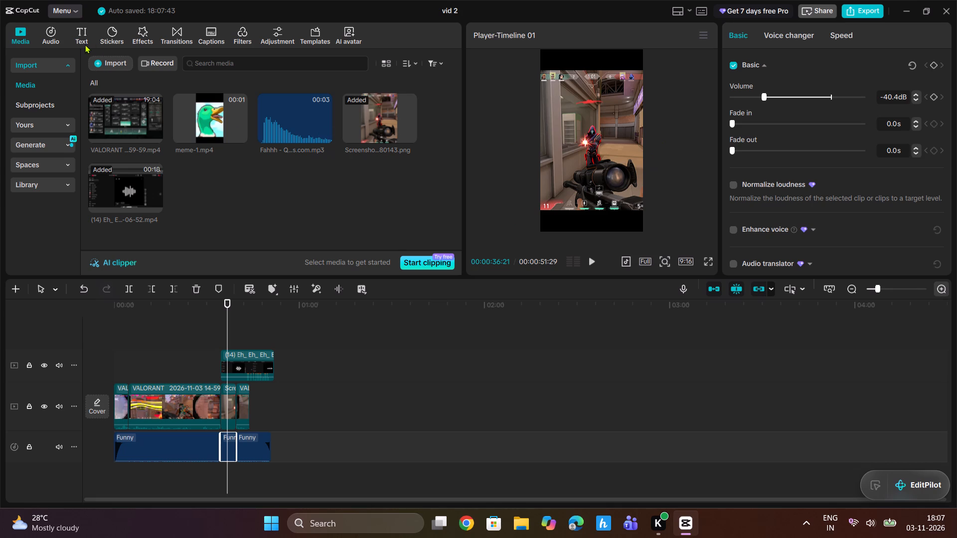
left_click(195, 285)
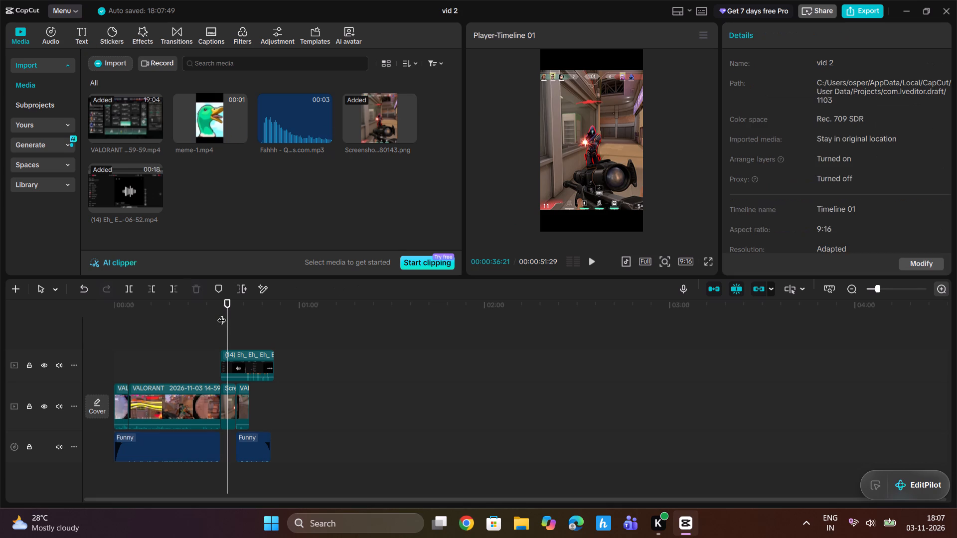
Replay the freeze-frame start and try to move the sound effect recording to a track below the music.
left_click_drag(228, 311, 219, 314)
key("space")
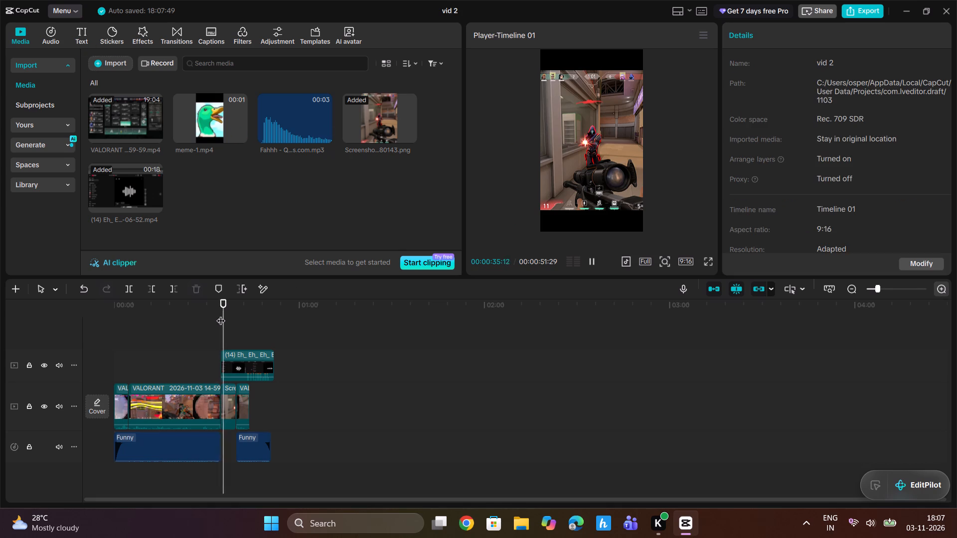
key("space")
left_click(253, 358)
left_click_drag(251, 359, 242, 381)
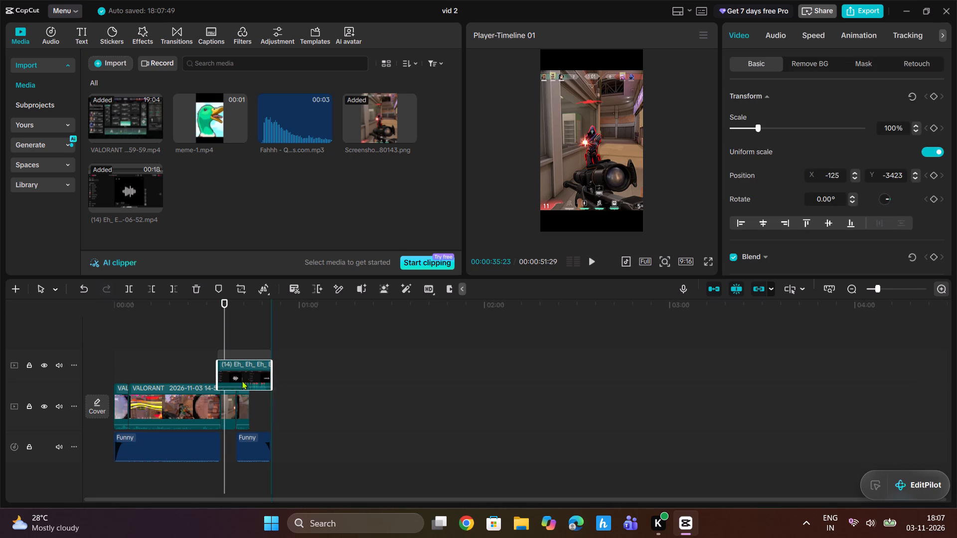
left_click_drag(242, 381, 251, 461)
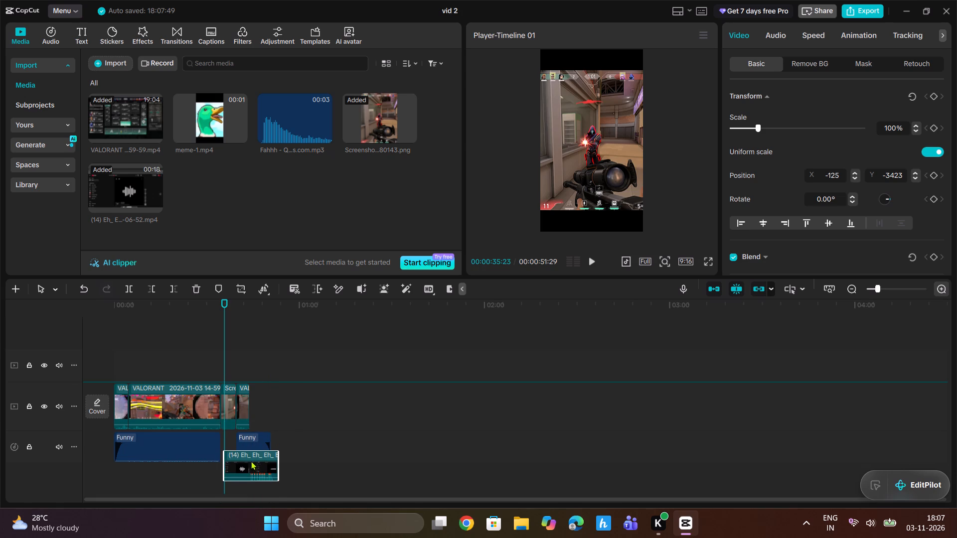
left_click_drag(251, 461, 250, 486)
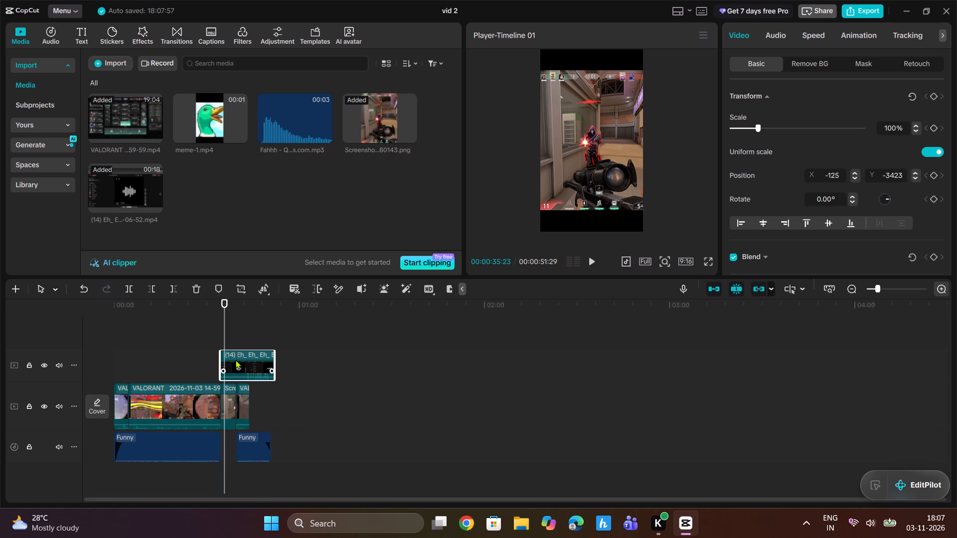
Find where the first "Eh" sounds in the recording and trim away everything before it, at 00:00:43:01.
key("space")
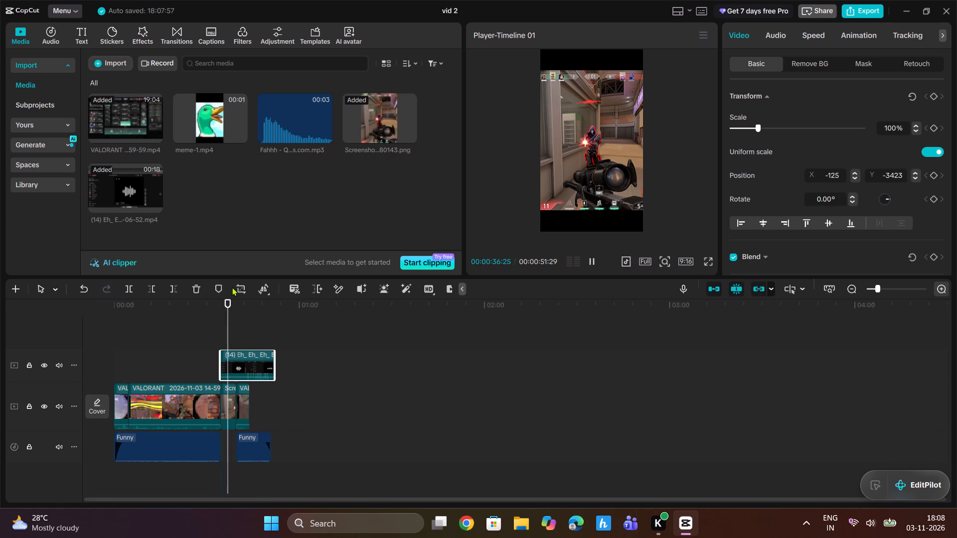
left_click_drag(230, 305, 243, 307)
key("space")
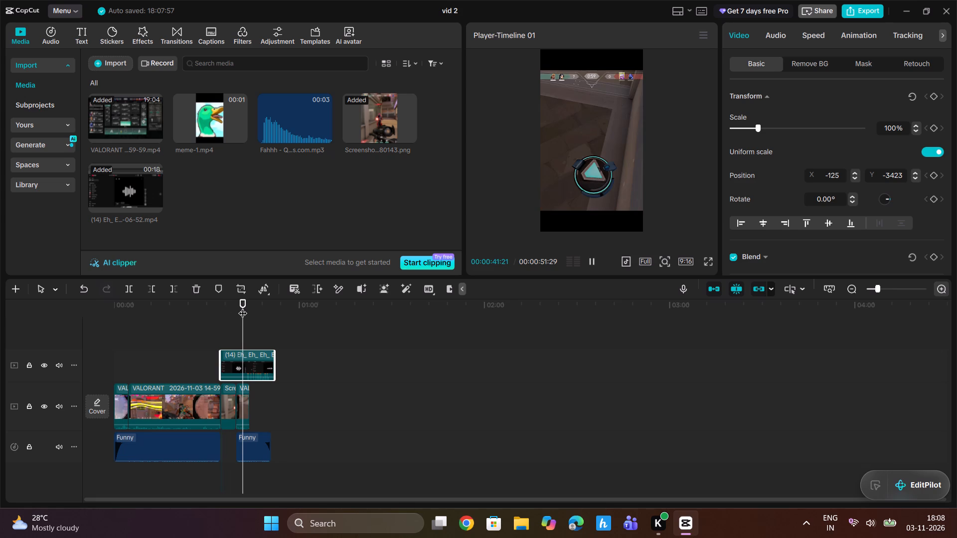
key("space")
key("space")
key("space")
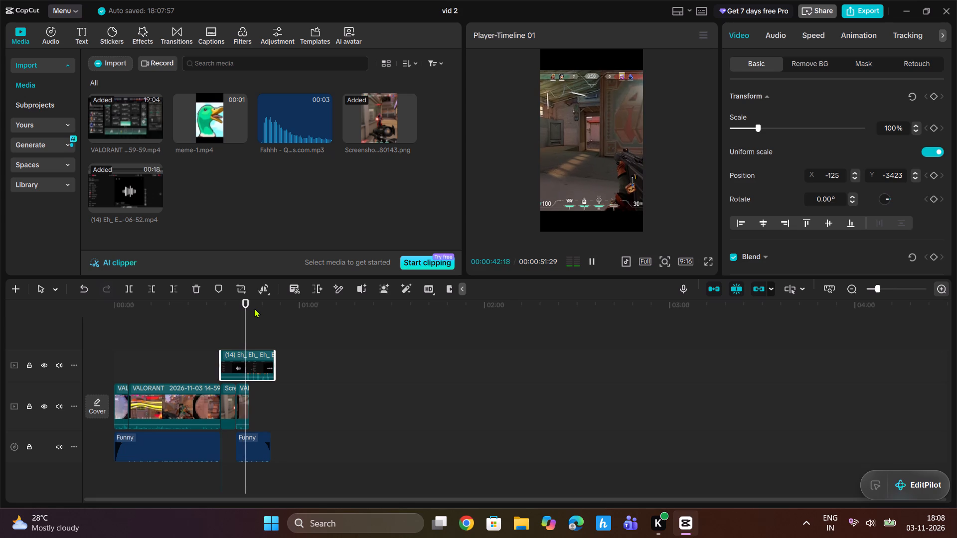
key("space")
key("space")
key("space")
key("space")
key("space")
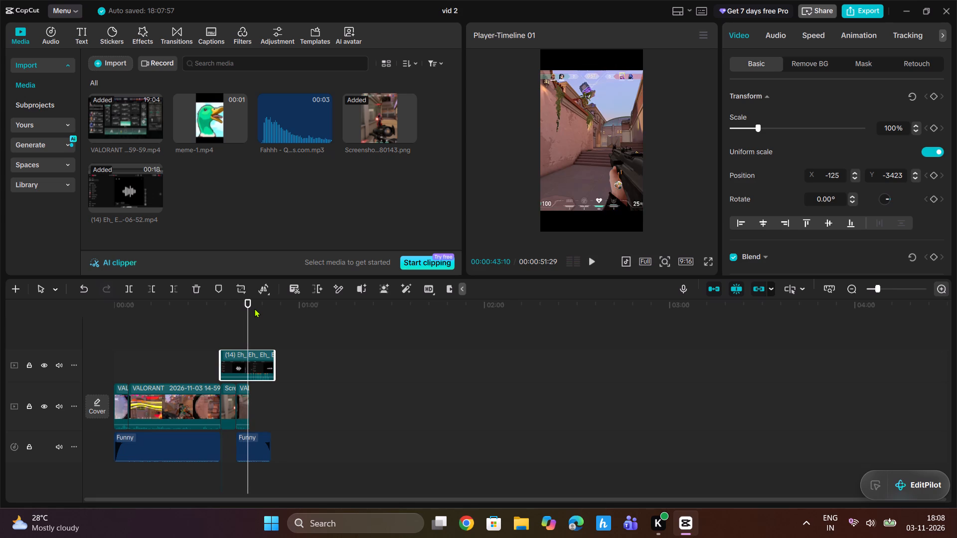
left_click_drag(248, 309, 241, 315)
key("space")
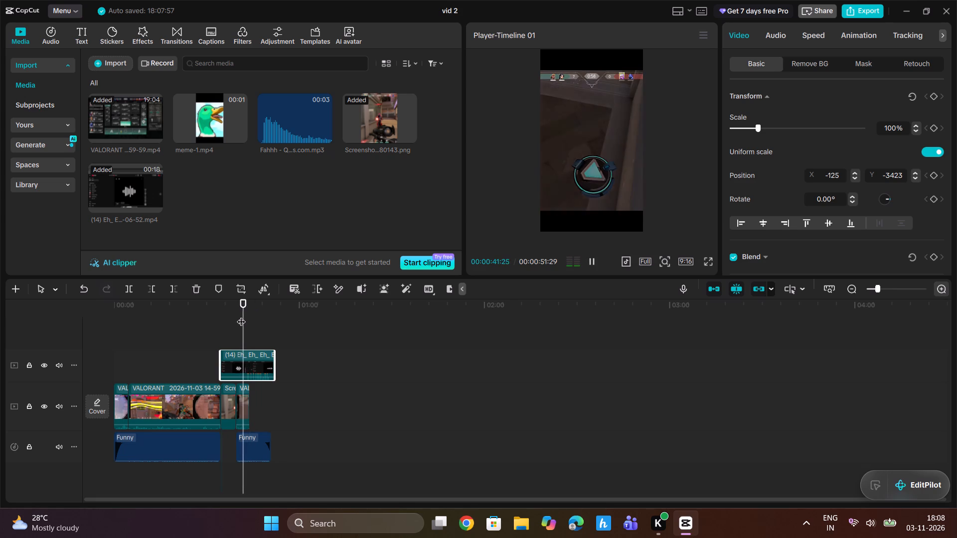
key("space")
key("space")
key("space")
left_click(900, 289)
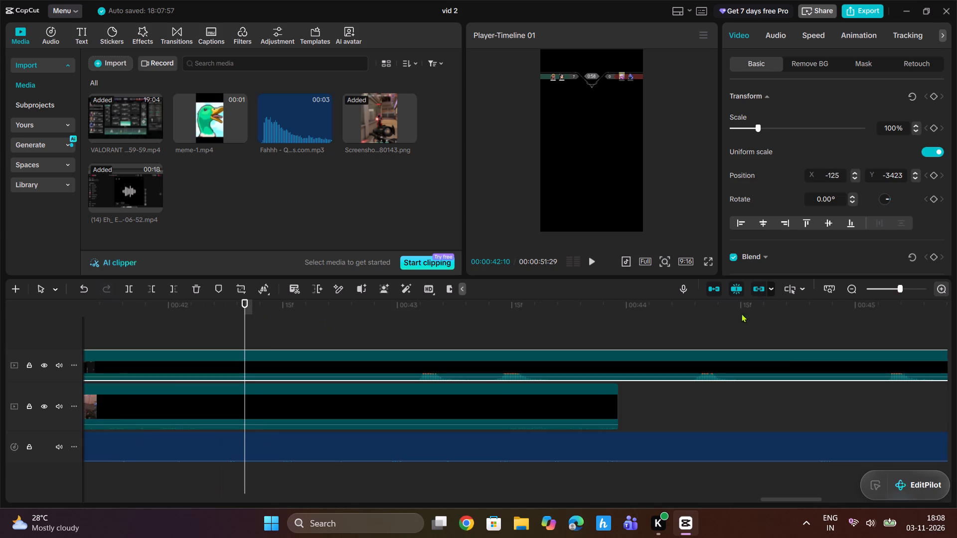
key("space")
key("space")
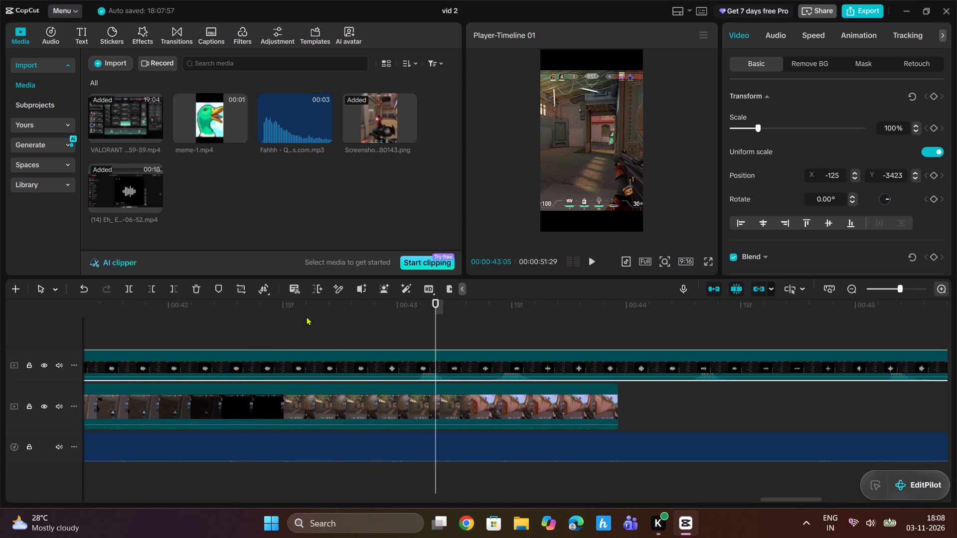
left_click_drag(439, 303, 391, 319)
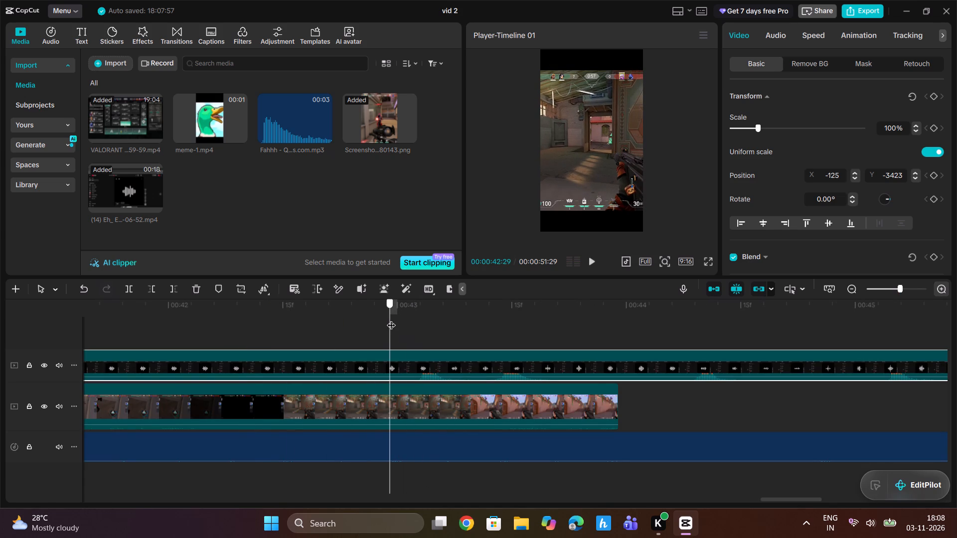
left_click_drag(391, 319, 411, 319)
left_click(411, 319)
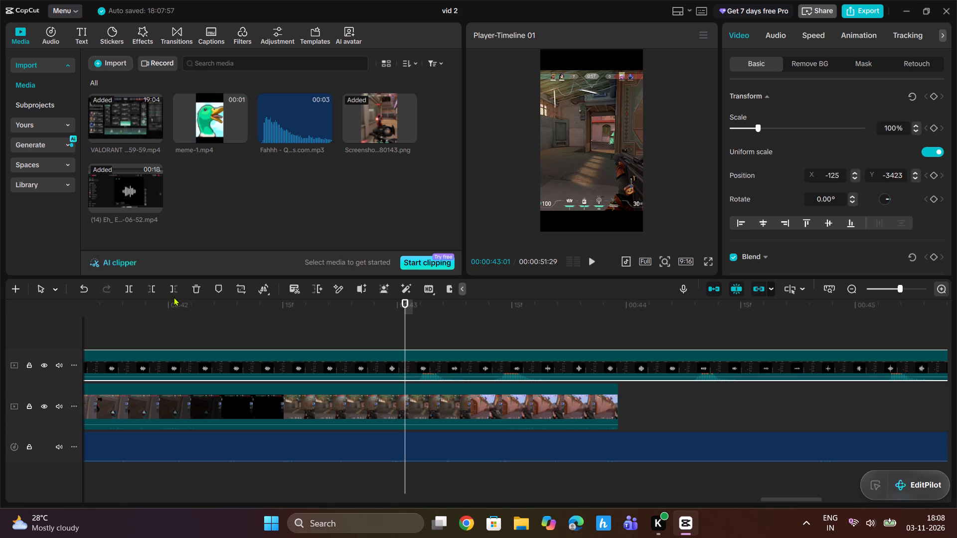
left_click(150, 288)
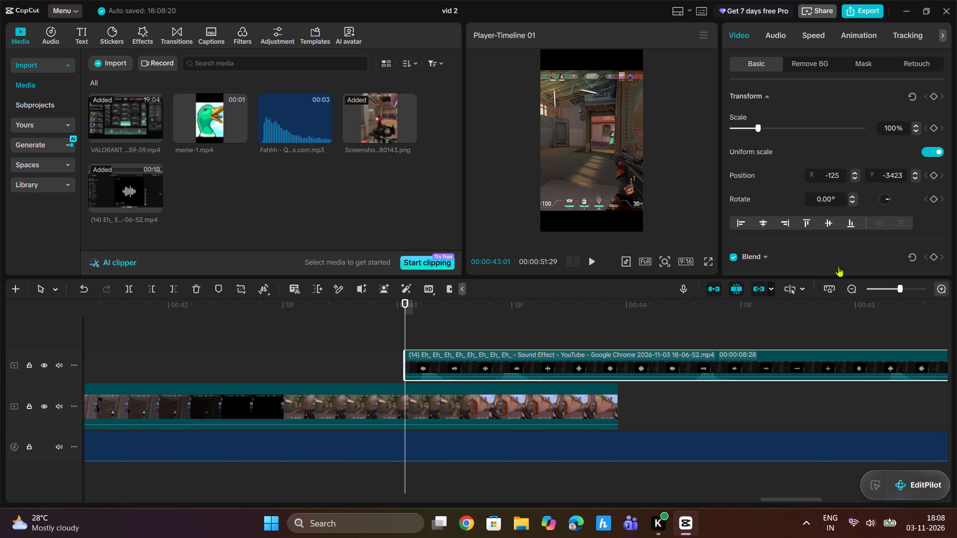
Move the trimmed sound effect recording back to the start of the screenshot clip and play the section.
left_click(880, 287)
left_click(882, 287)
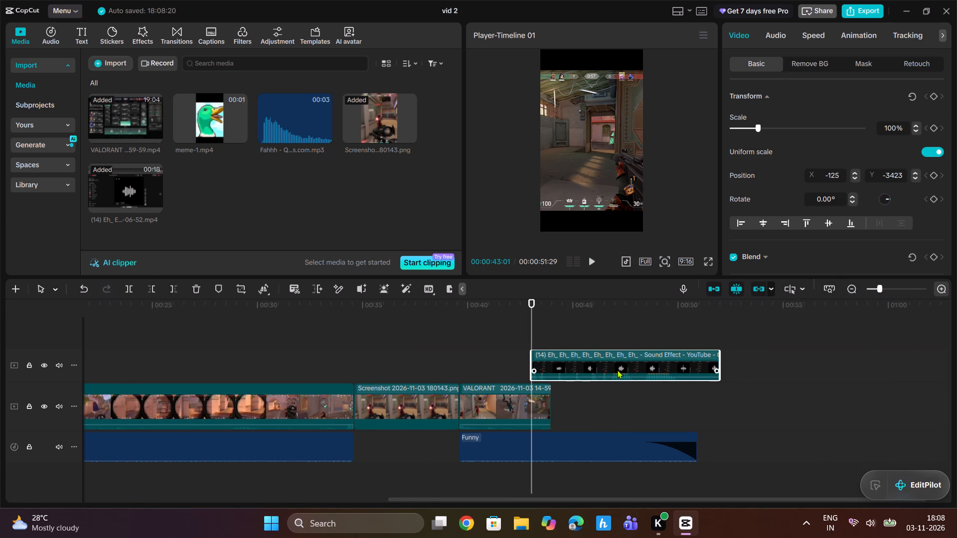
left_click_drag(618, 369, 435, 372)
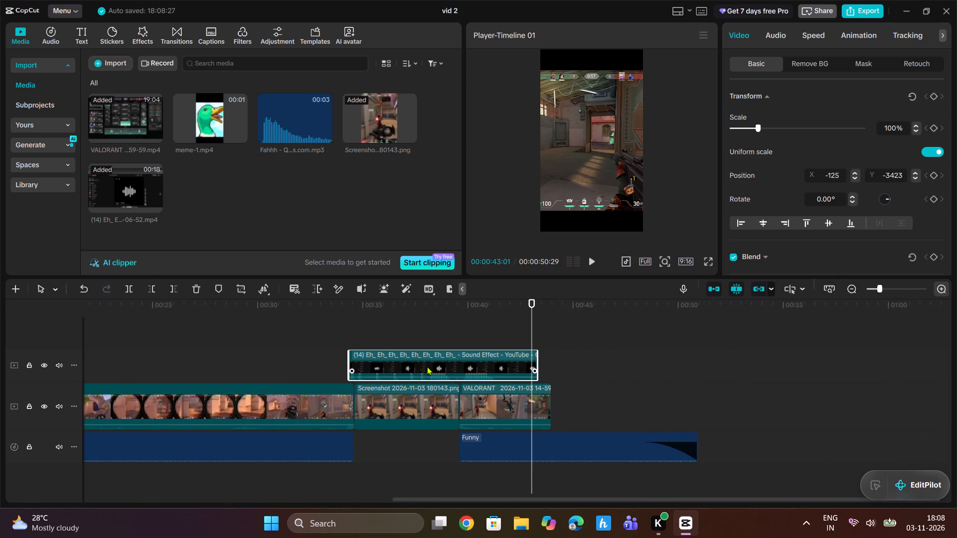
left_click_drag(427, 366, 435, 366)
left_click(328, 323)
key("space")
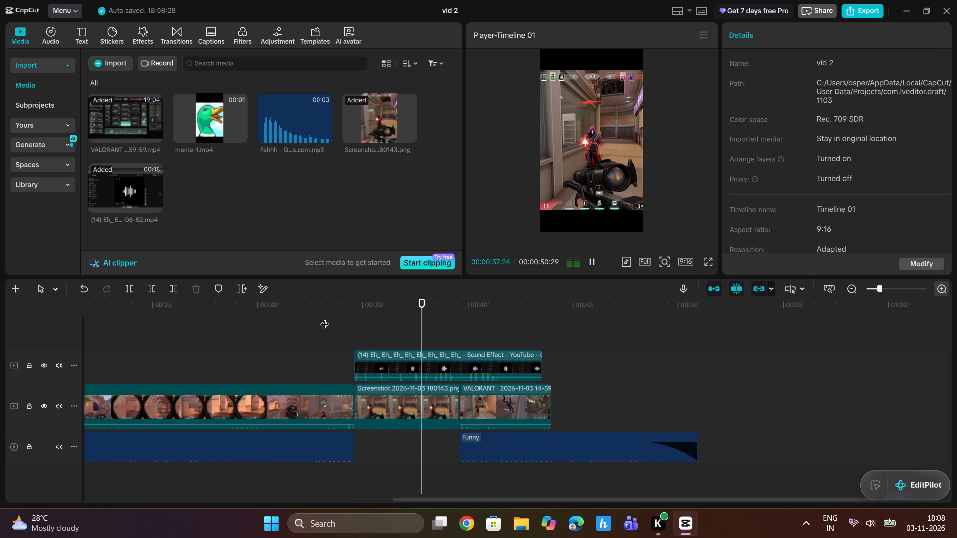
Lower the sound effect recording's volume to -17.3 dB.
left_click(489, 363)
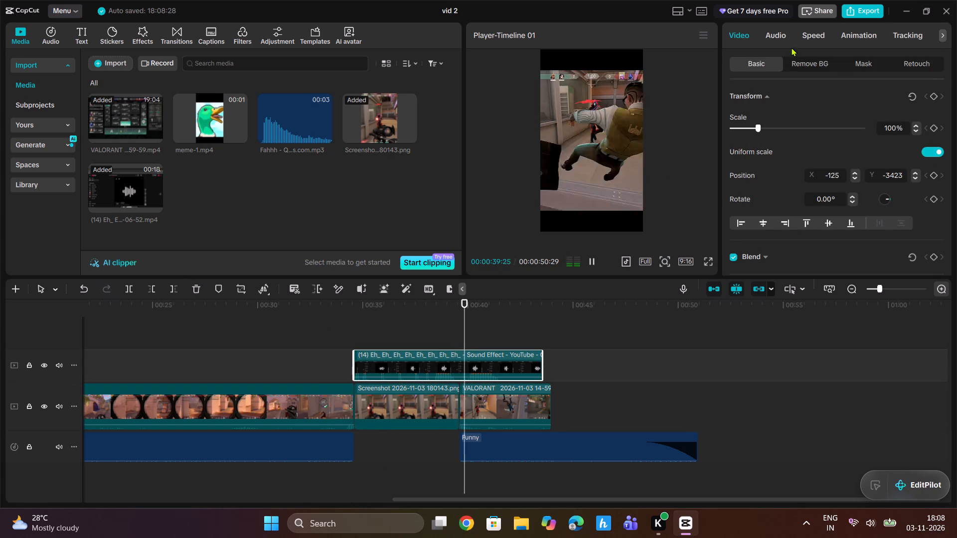
left_click(776, 32)
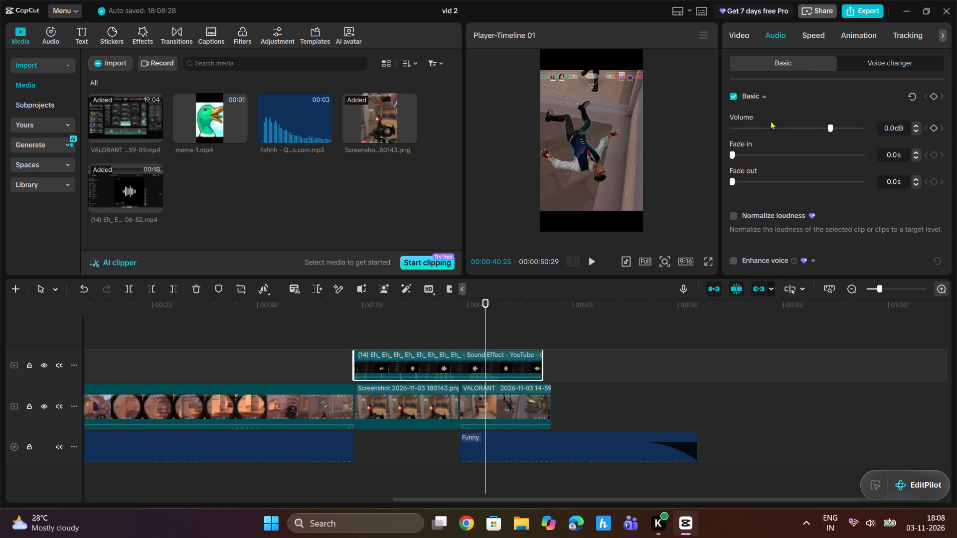
left_click_drag(805, 126, 799, 133)
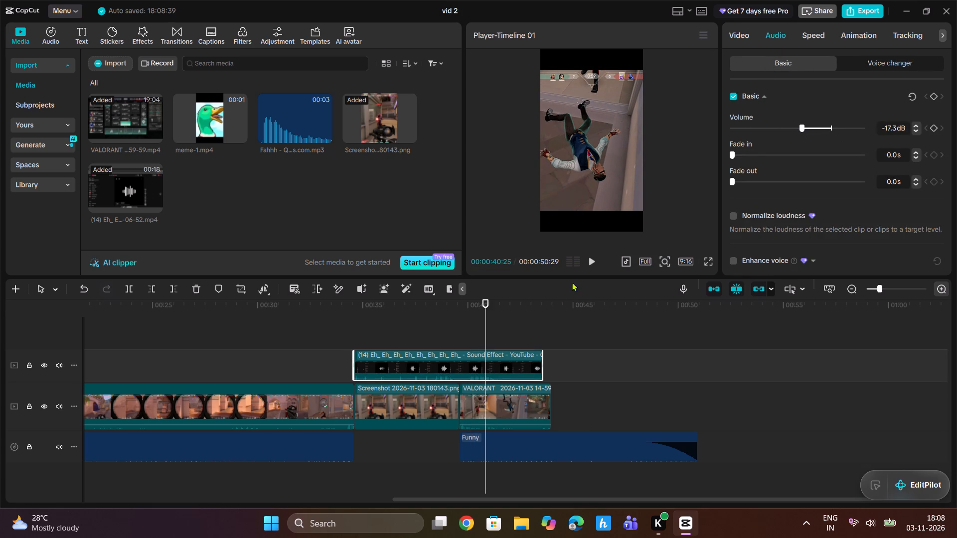
Extend the screenshot clip to the end of the sound effect recording, a duration of 00:00:08:28, and play it.
left_click(451, 404)
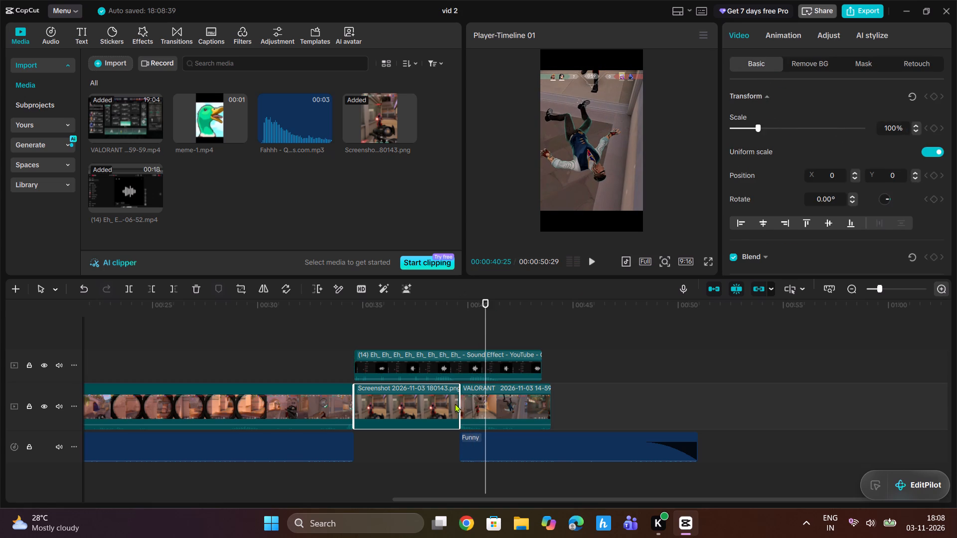
left_click_drag(461, 402, 542, 389)
key("space")
key("space")
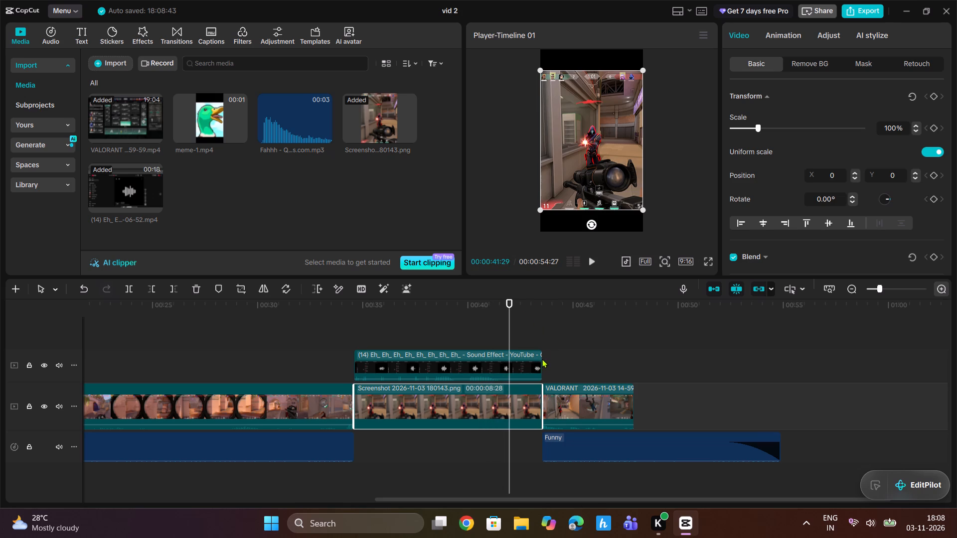
Trim the end of the sound effect recording back to the playhead at 00:00:41:29.
left_click_drag(541, 358, 512, 360)
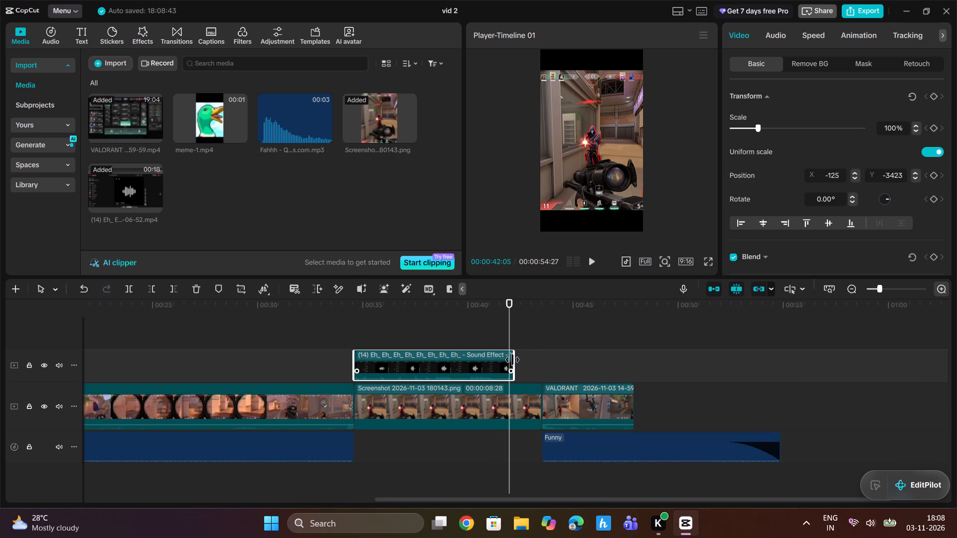
left_click_drag(512, 360, 509, 360)
Try to shorten the screenshot clip to match the end of the trimmed sound effect, and play the timeline.
left_click_drag(542, 396, 511, 397)
key("space")
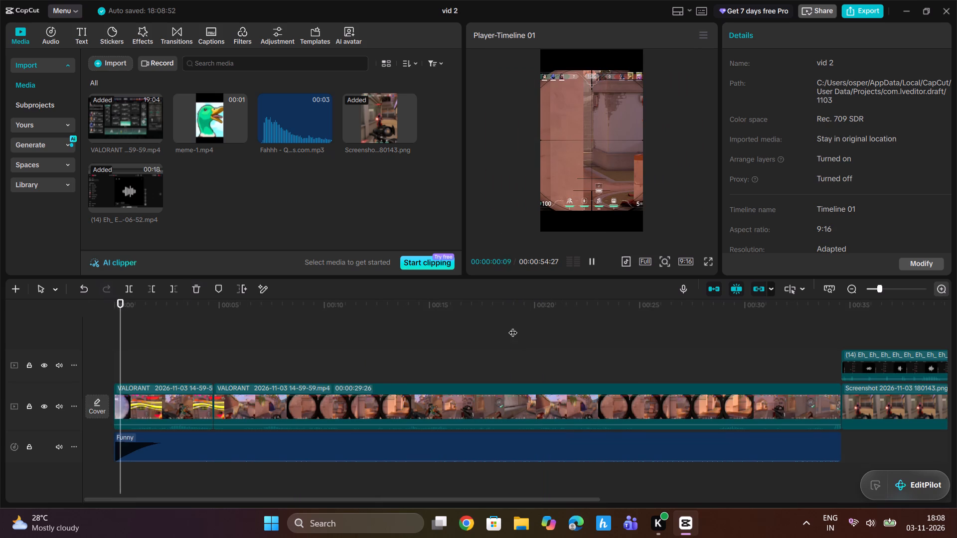
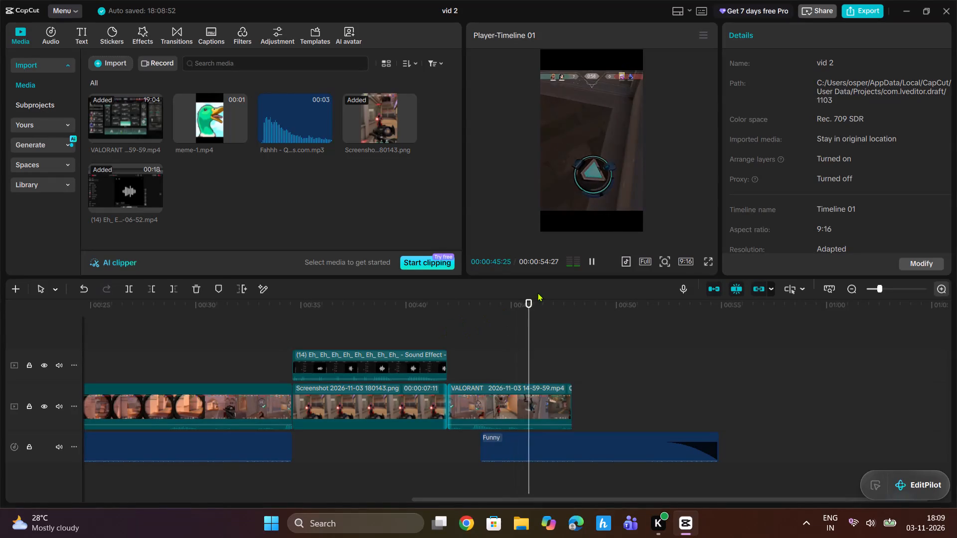
Trim the start of the last VALORANT clip up to 00:00:43:16, where the Funny track begins, and play across the cut.
left_click_drag(535, 299, 475, 342)
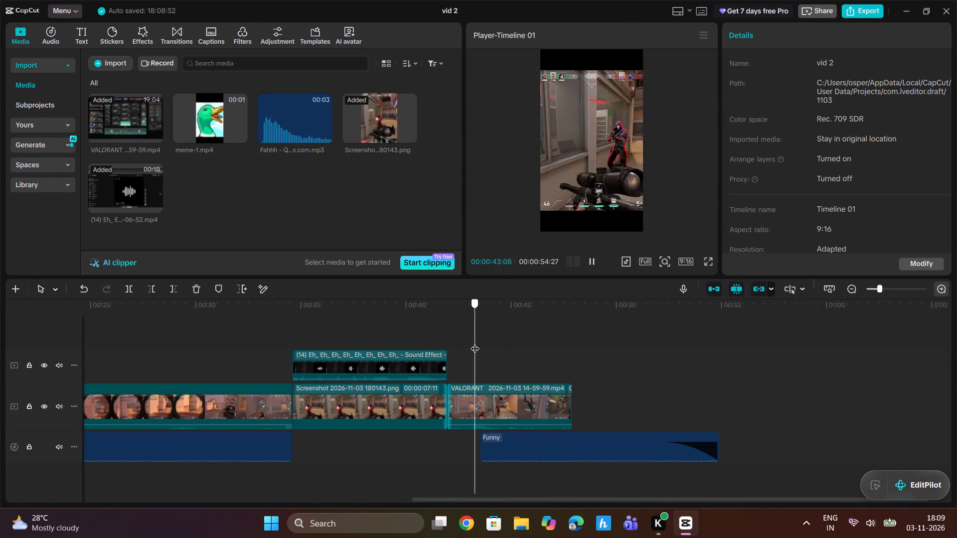
left_click_drag(475, 342, 467, 349)
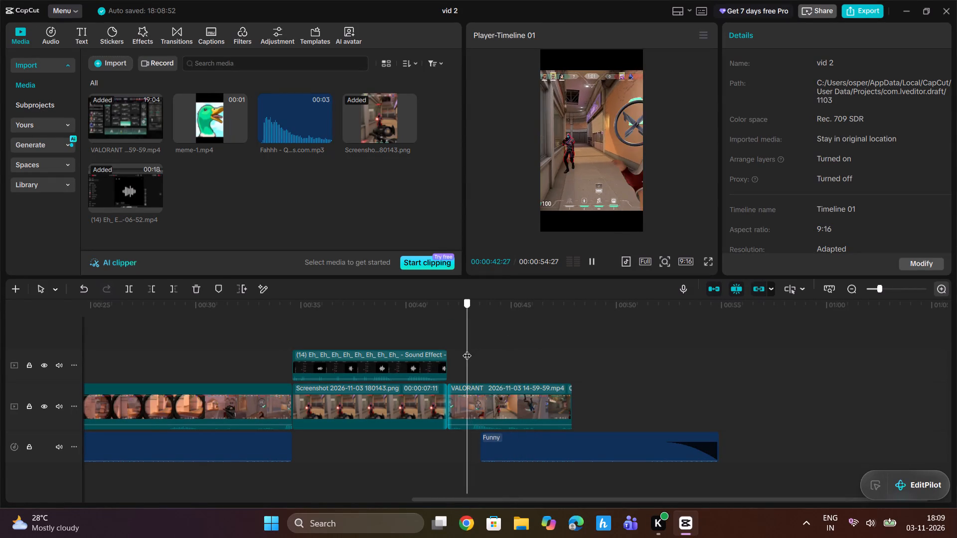
left_click_drag(467, 349, 477, 348)
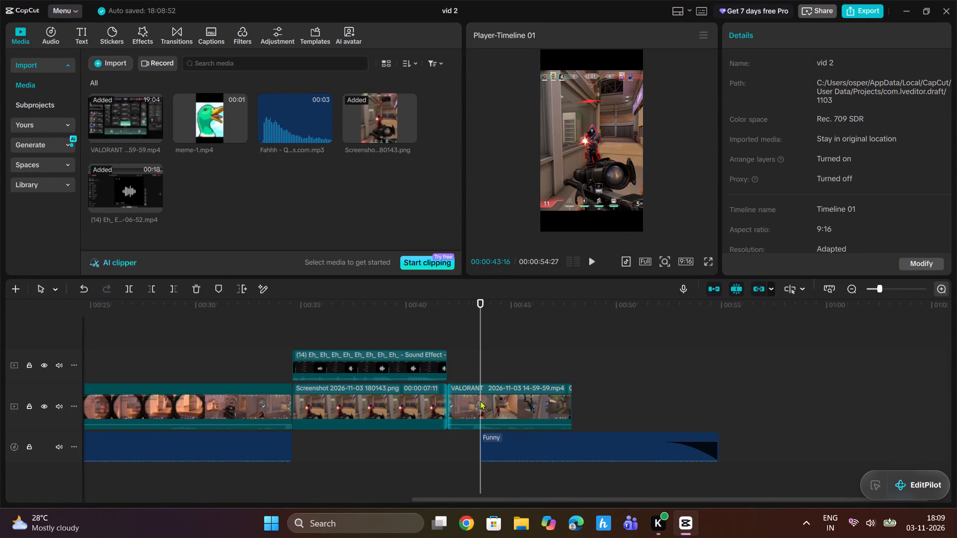
left_click(480, 401)
left_click(151, 287)
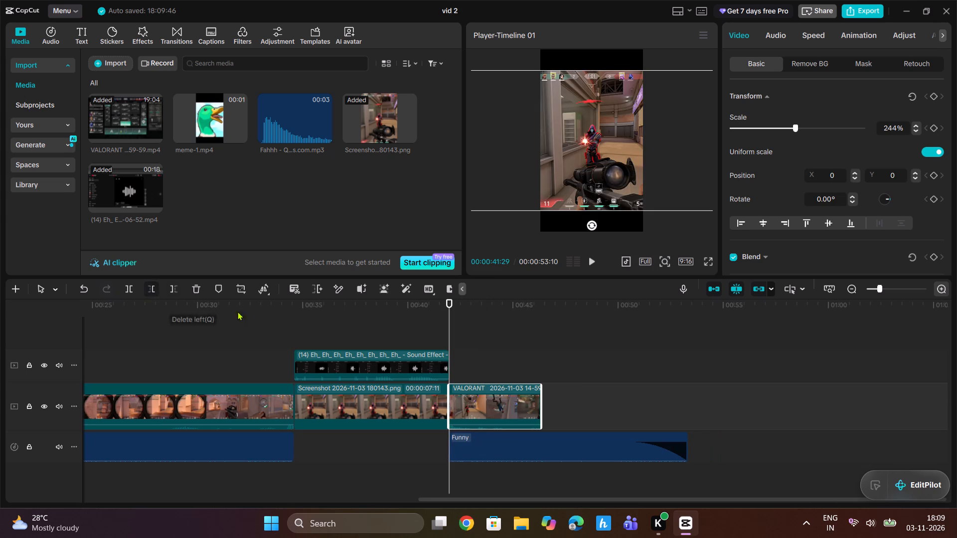
left_click(410, 315)
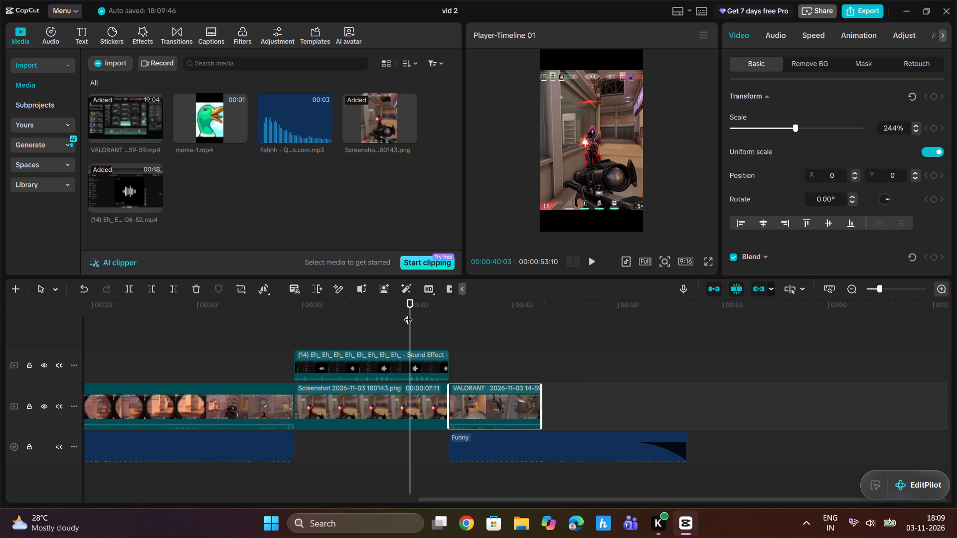
key("space")
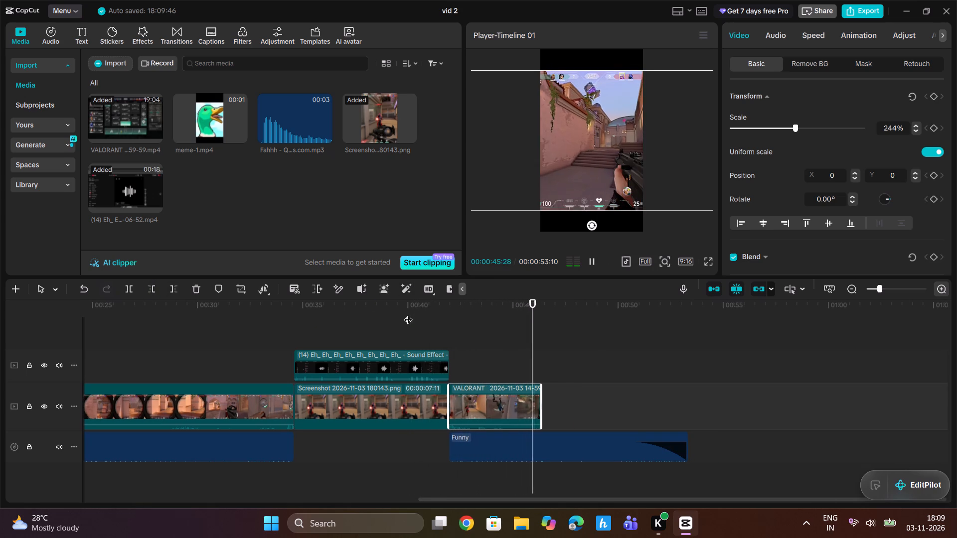
key("space")
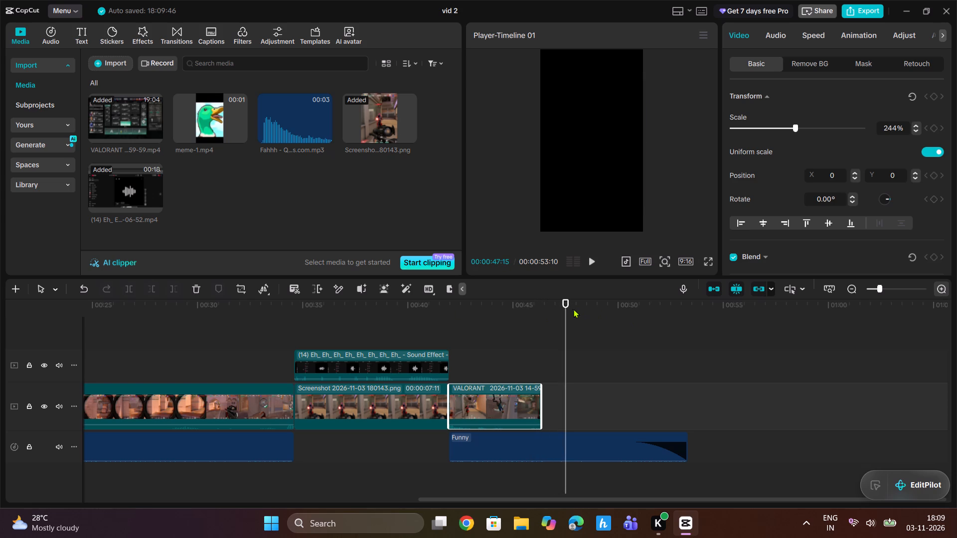
Shorten the Funny music track so it ends with the last VALORANT clip at 00:00:46:10.
left_click_drag(569, 308, 544, 327)
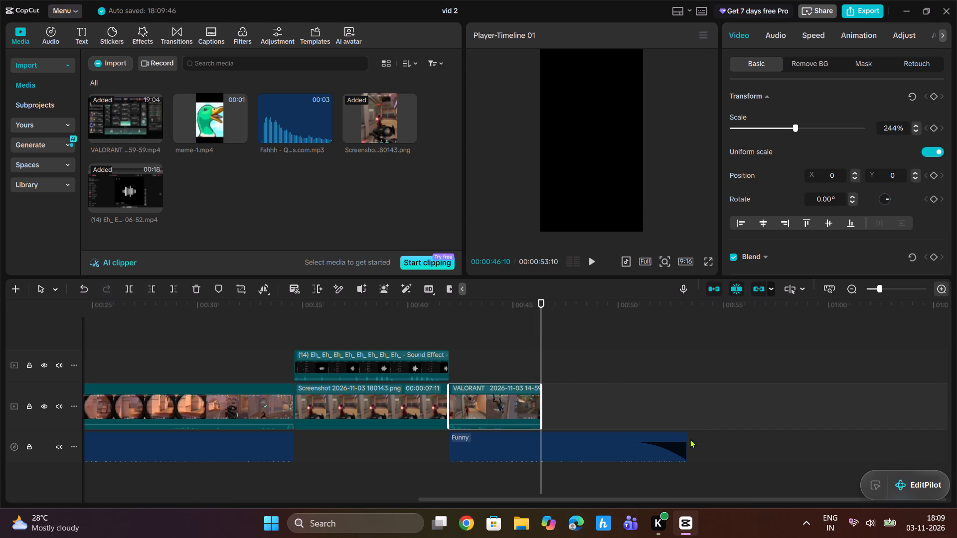
left_click_drag(687, 440, 536, 438)
Add a default text at the start of the screenshot clip, 00:00:34:18, and extend it to the end of that clip.
left_click_drag(693, 314, 553, 348)
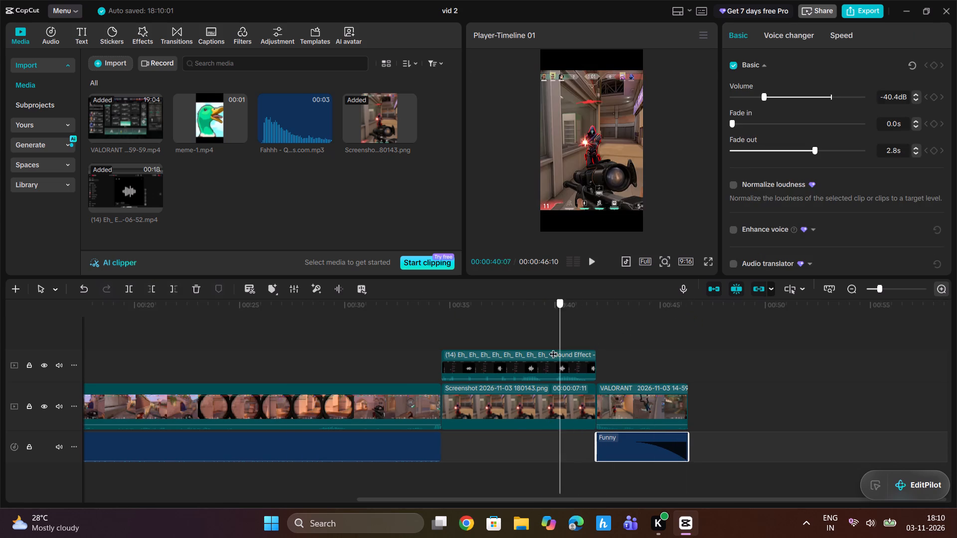
left_click_drag(553, 348, 444, 392)
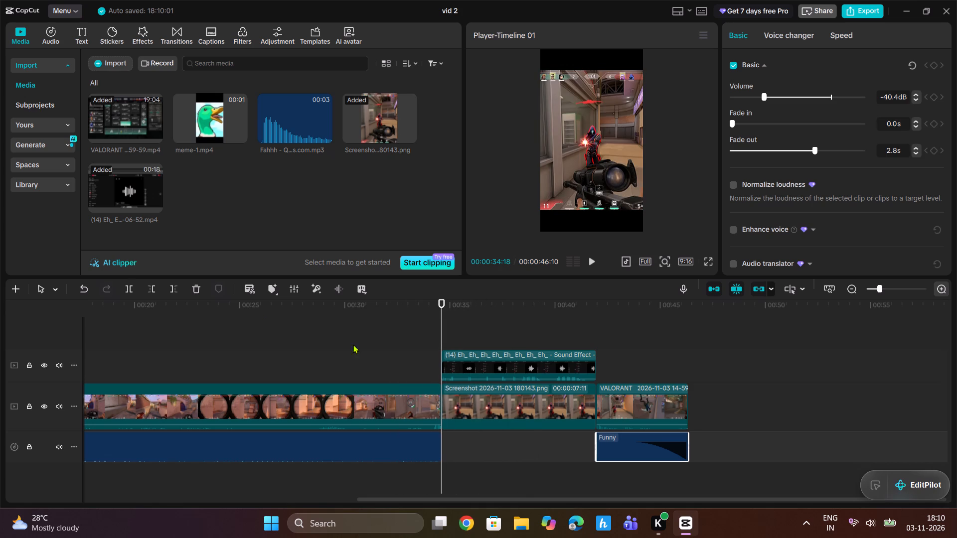
left_click(81, 37)
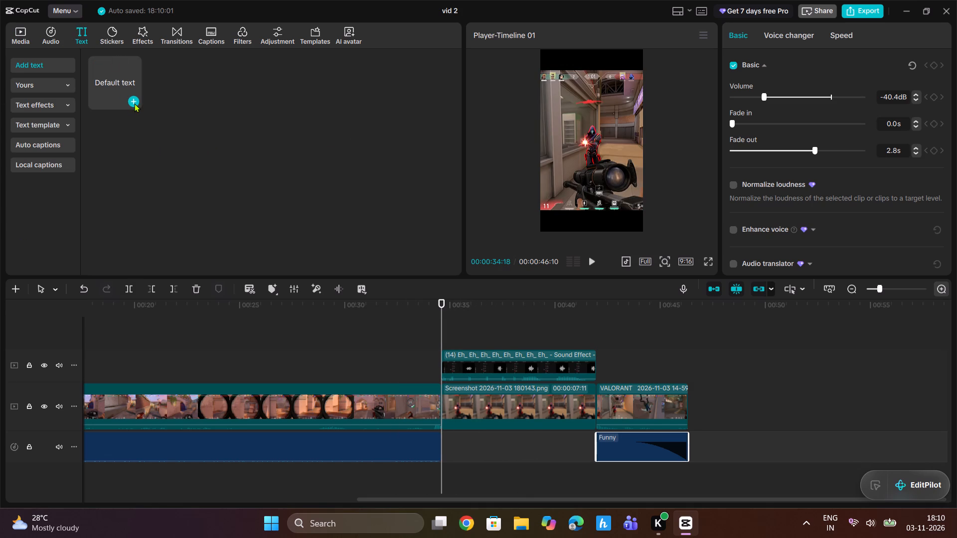
left_click(135, 103)
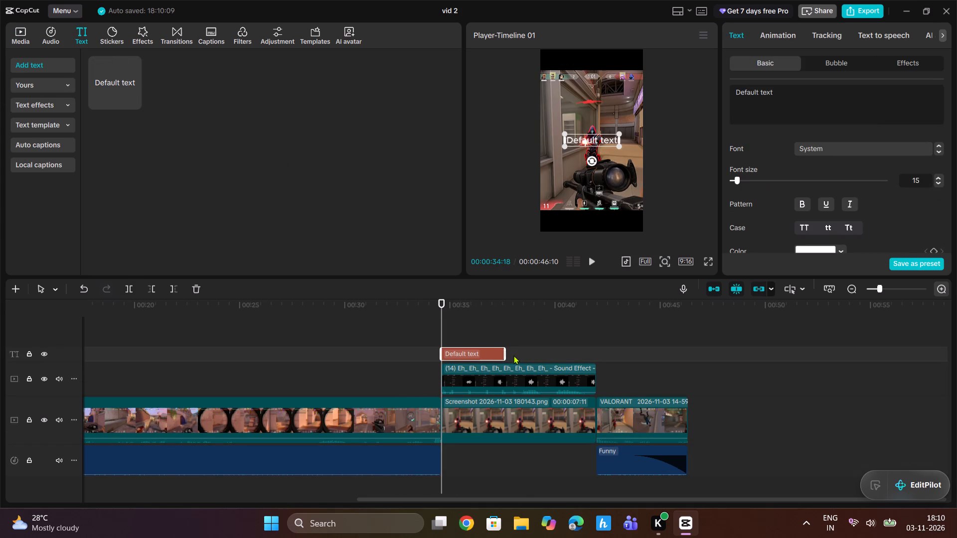
left_click_drag(505, 355, 591, 348)
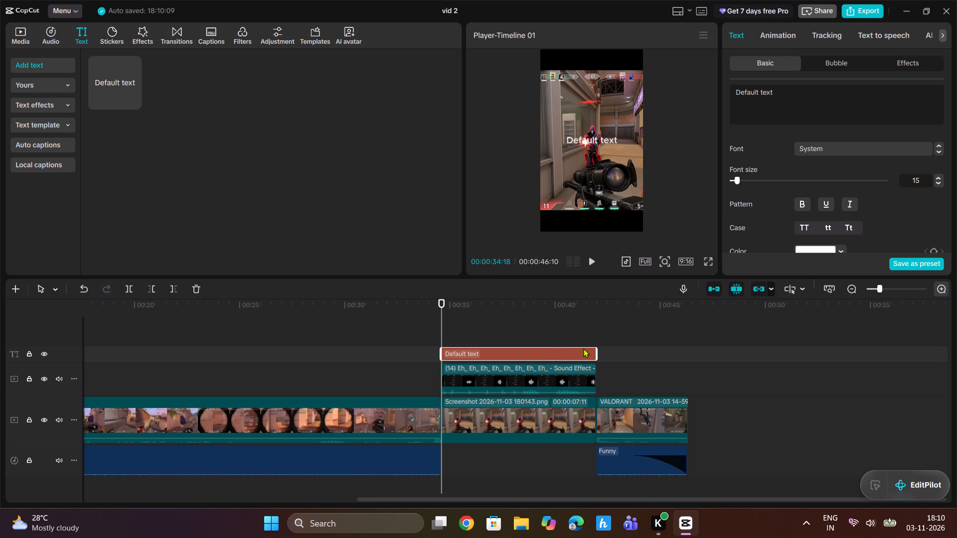
Replace the default text's content with "ehh?".
left_click_drag(786, 97, 732, 89)
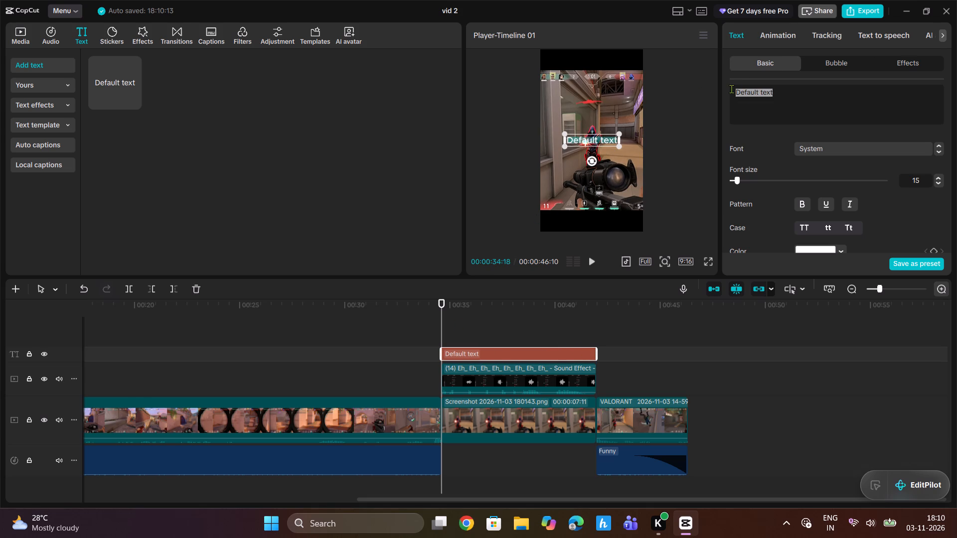
key("h")
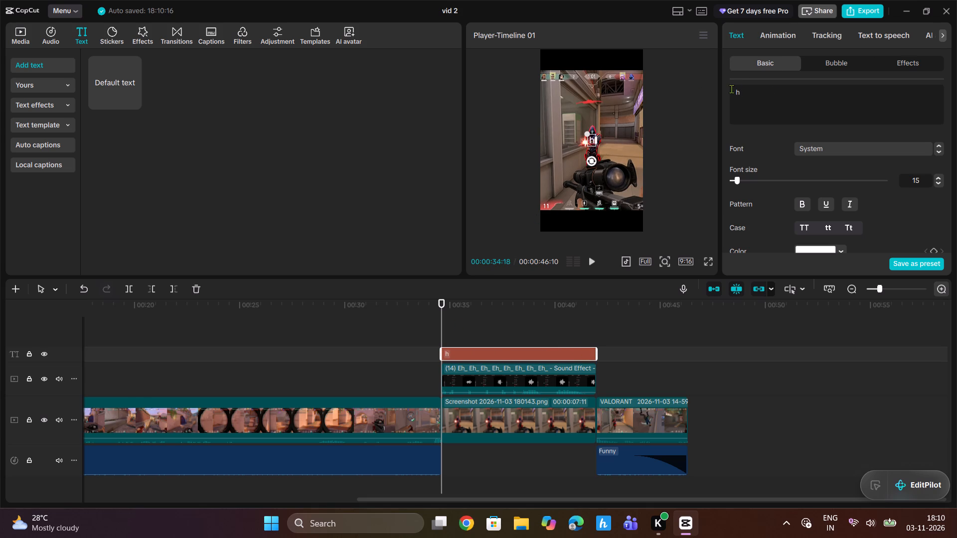
key("BackSpace")
key("e")
key("h")
key("h")
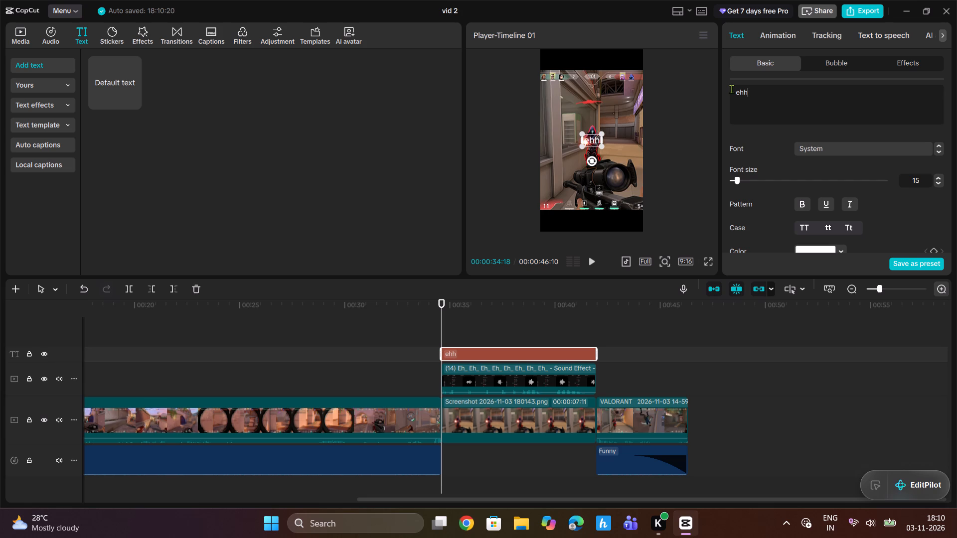
key("shift+question")
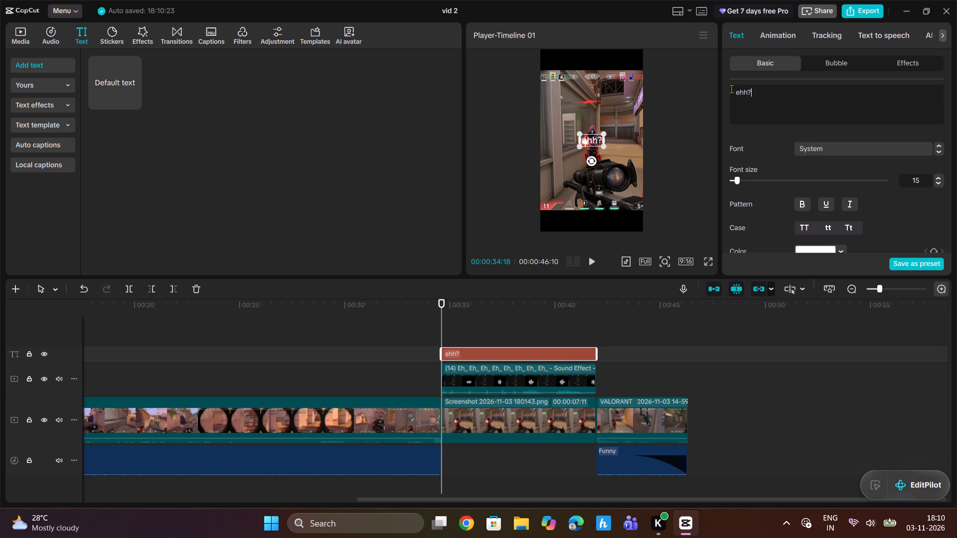
Move the "ehh?" text in the frame to above and left of the red-outlined enemy.
left_click_drag(588, 140, 582, 136)
left_click_drag(582, 136, 570, 113)
left_click_drag(560, 117, 564, 117)
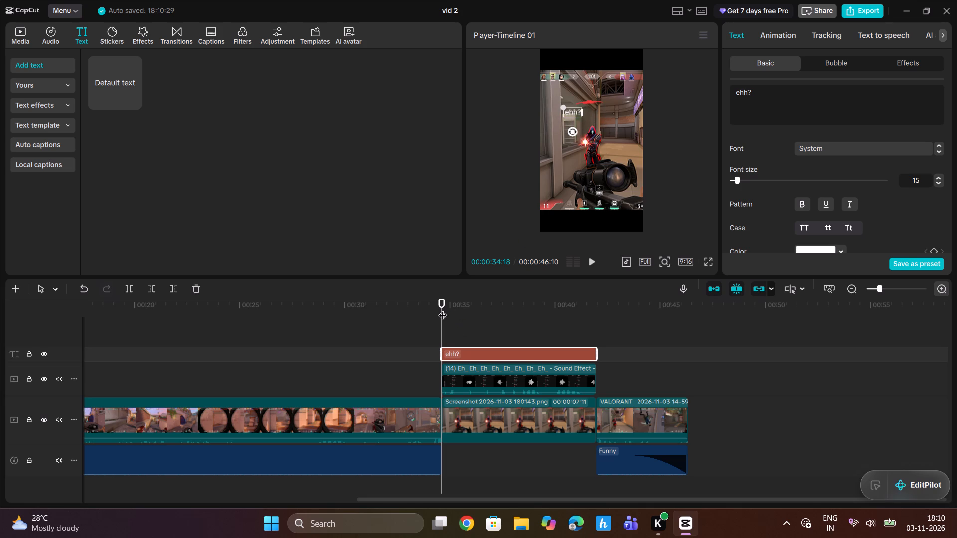
Split the "ehh?" text at 00:00:35:00 and 00:00:35:11, and play the start of the freeze-frame against the sound effect.
left_click_drag(443, 309, 452, 310)
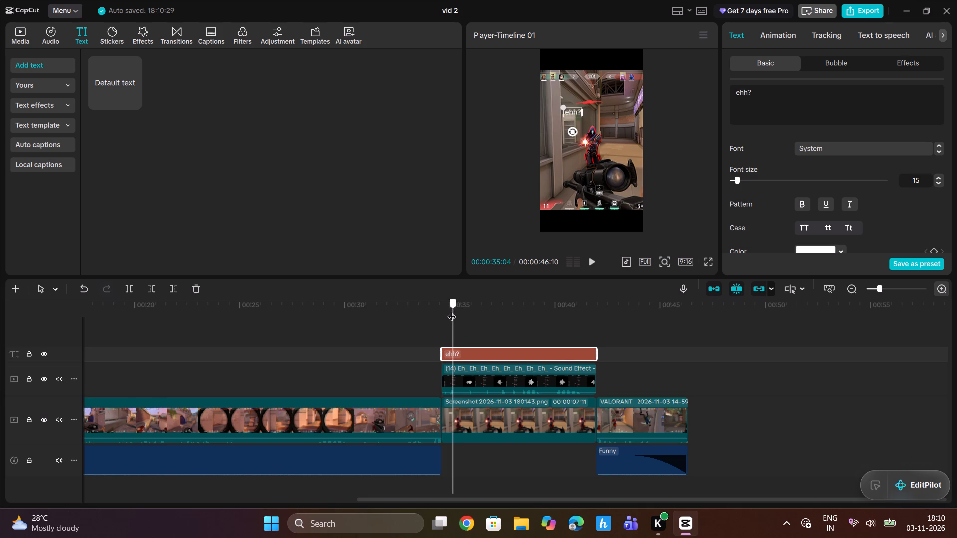
left_click_drag(452, 310, 450, 312)
left_click(130, 287)
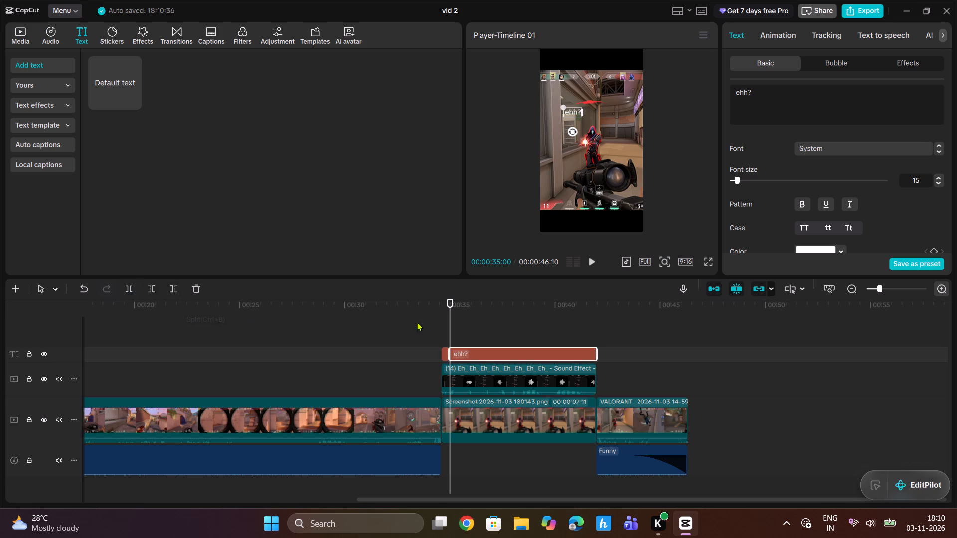
left_click_drag(451, 306, 458, 306)
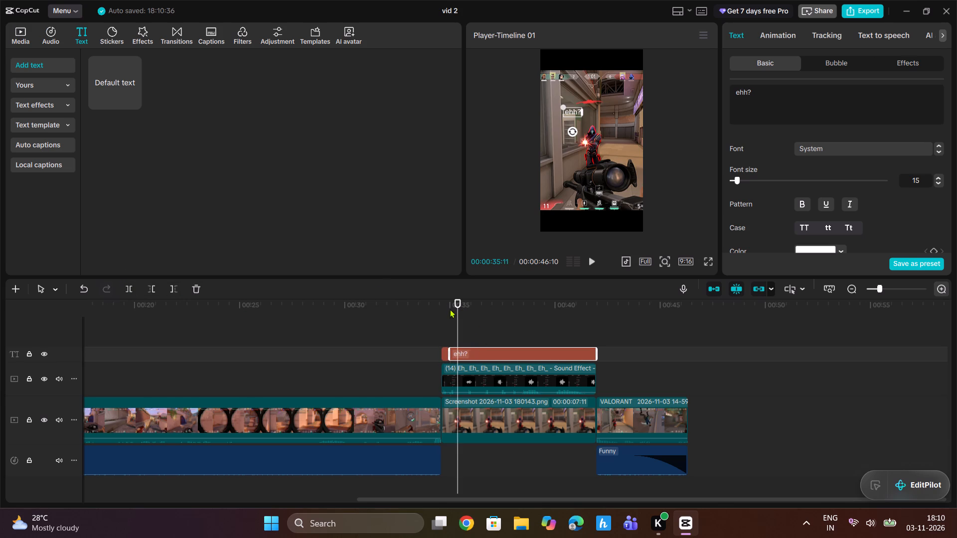
left_click(126, 290)
left_click_drag(459, 311, 471, 311)
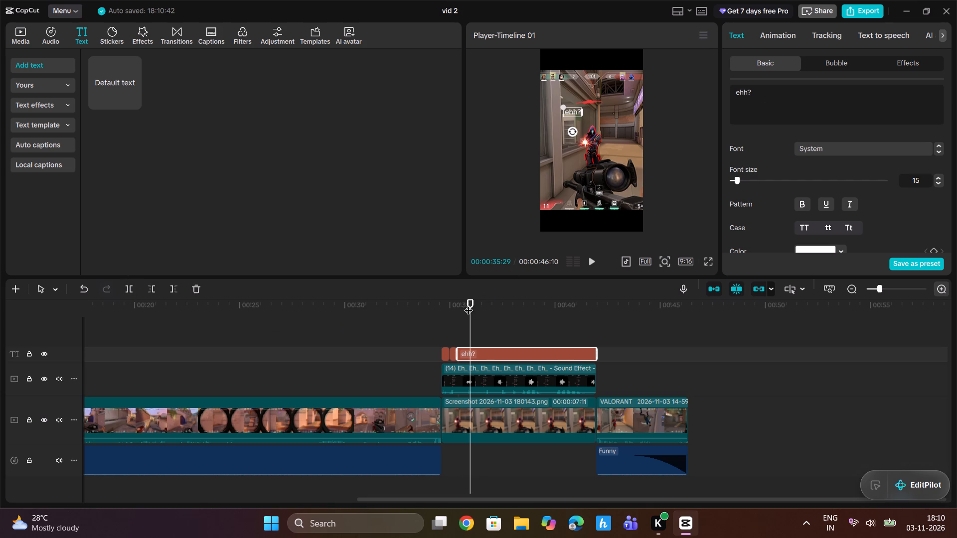
left_click_drag(469, 304, 439, 314)
key("space")
key("space")
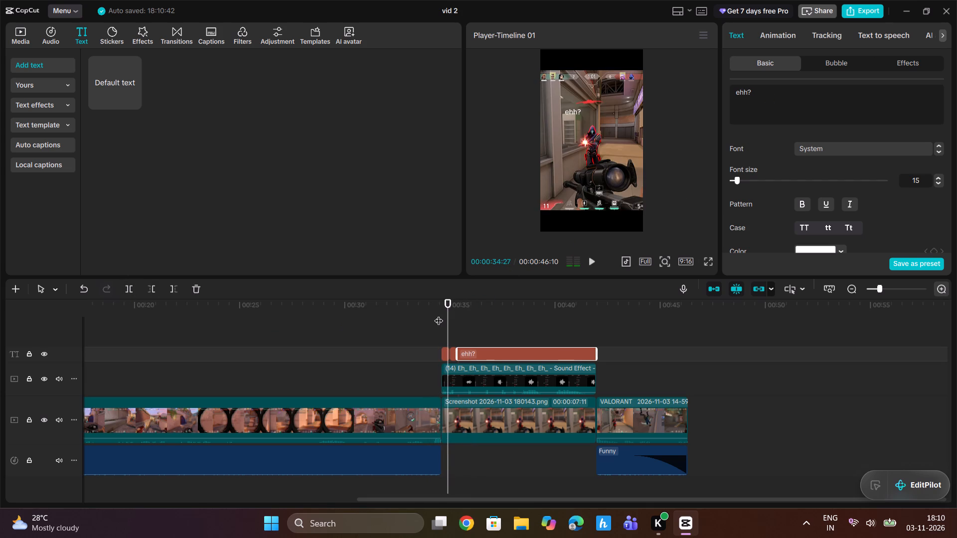
key("space")
key("space")
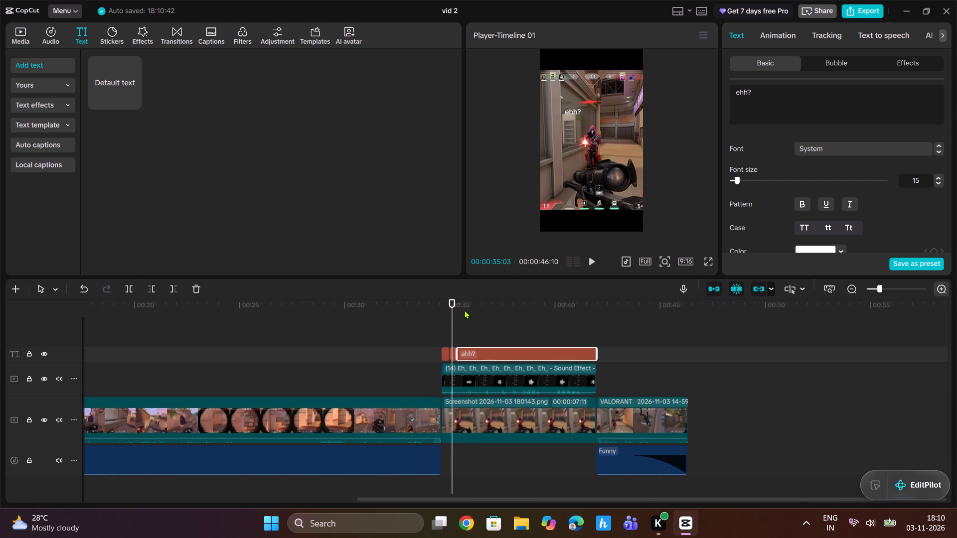
Move the second "ehh?" segment's text to the right of the enemy in the frame, and play it with the sound effect.
left_click_drag(454, 306, 440, 311)
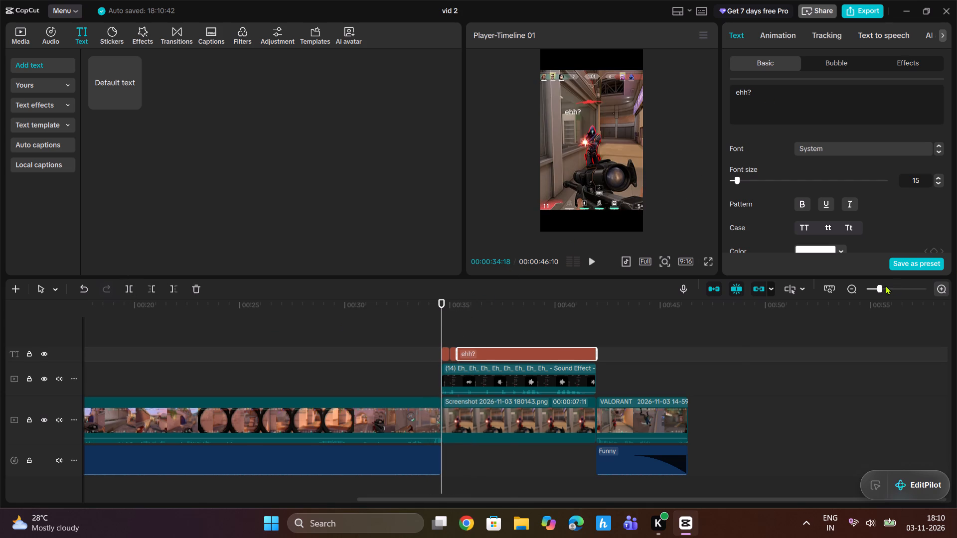
left_click(885, 286)
left_click(466, 352)
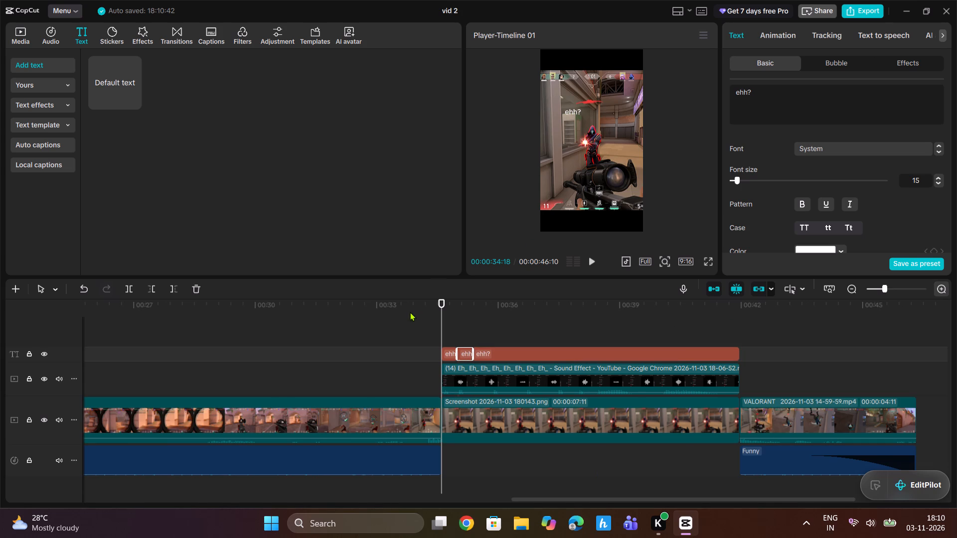
left_click(464, 311)
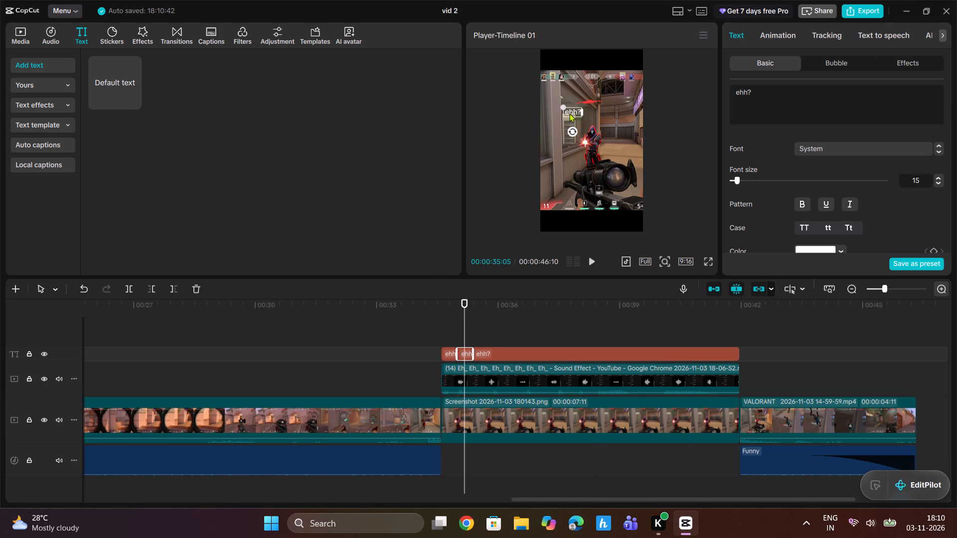
left_click_drag(570, 113, 626, 136)
left_click_drag(466, 305, 432, 321)
key("space")
key("space")
key("space")
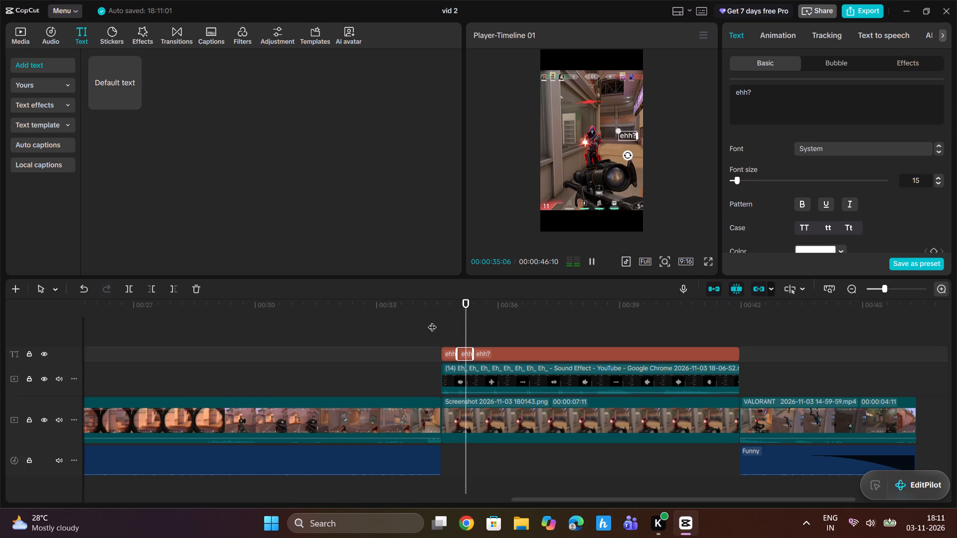
key("space")
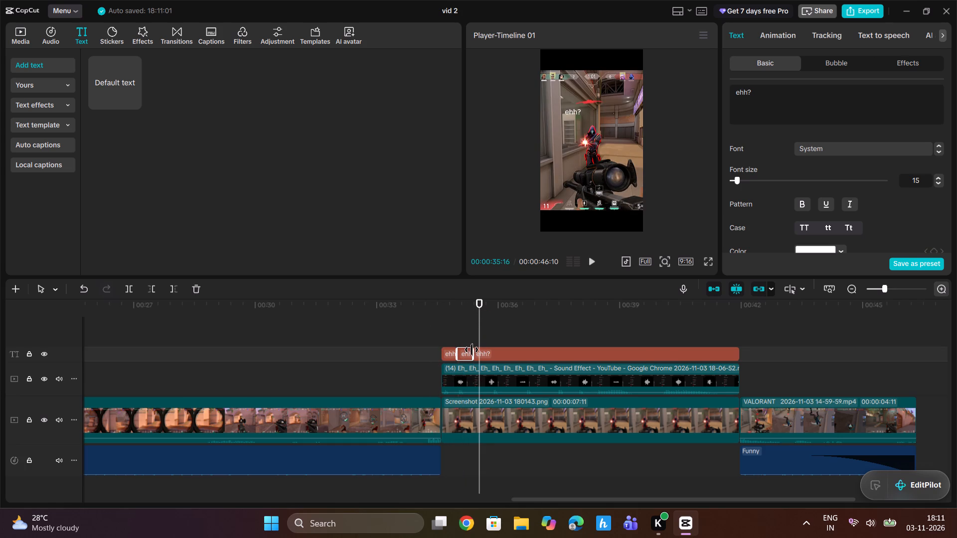
Shift the third "ehh?" segment to start at 00:00:35:16 and extend the second segment to meet it.
left_click_drag(472, 350, 480, 349)
left_click_drag(472, 351, 481, 351)
left_click(487, 351)
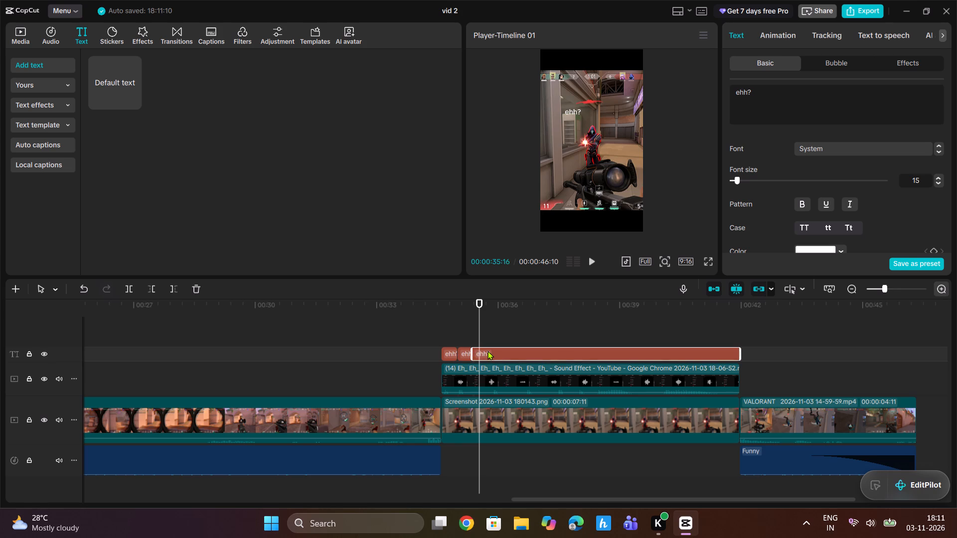
left_click_drag(488, 351, 497, 350)
left_click(467, 353)
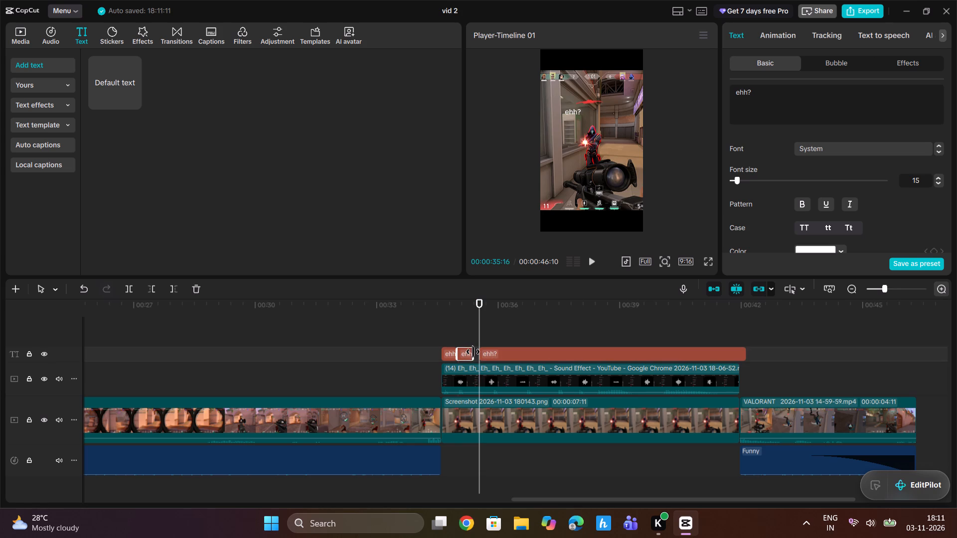
left_click_drag(474, 352, 479, 351)
left_click_drag(479, 311, 433, 335)
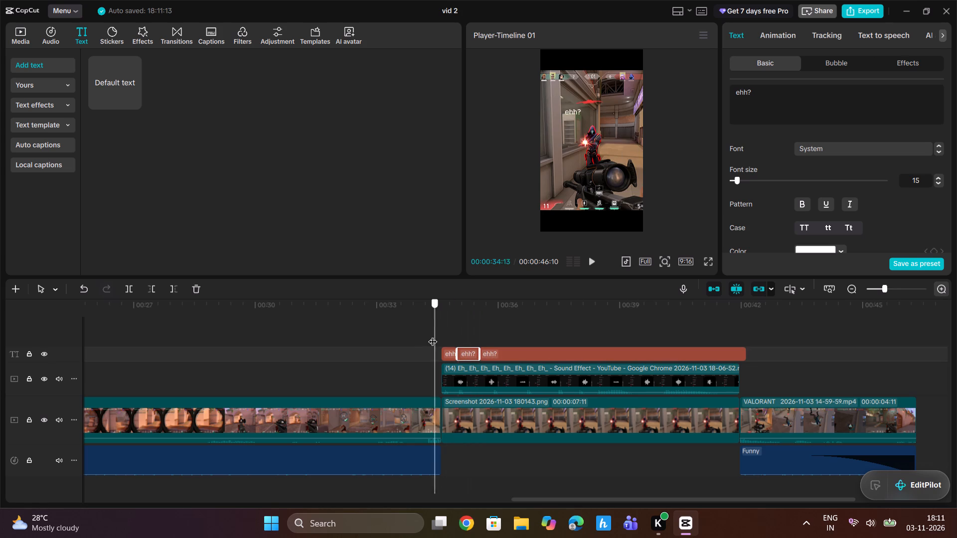
Play the freeze-frame's start repeatedly to check the first "ehh?" segments against the "Eh" sound effect.
left_click_drag(433, 335, 431, 336)
key("space")
key("space")
key("space")
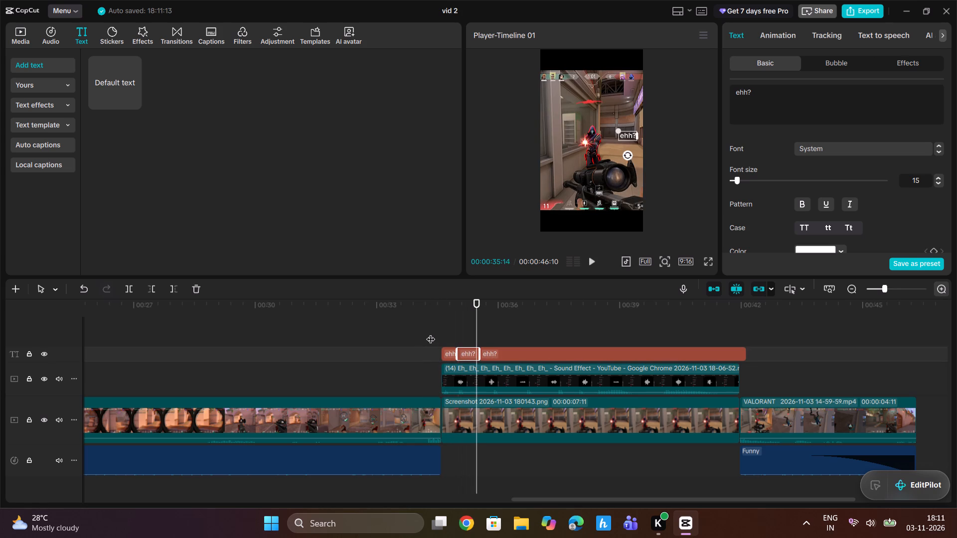
key("space")
key("space")
key("space")
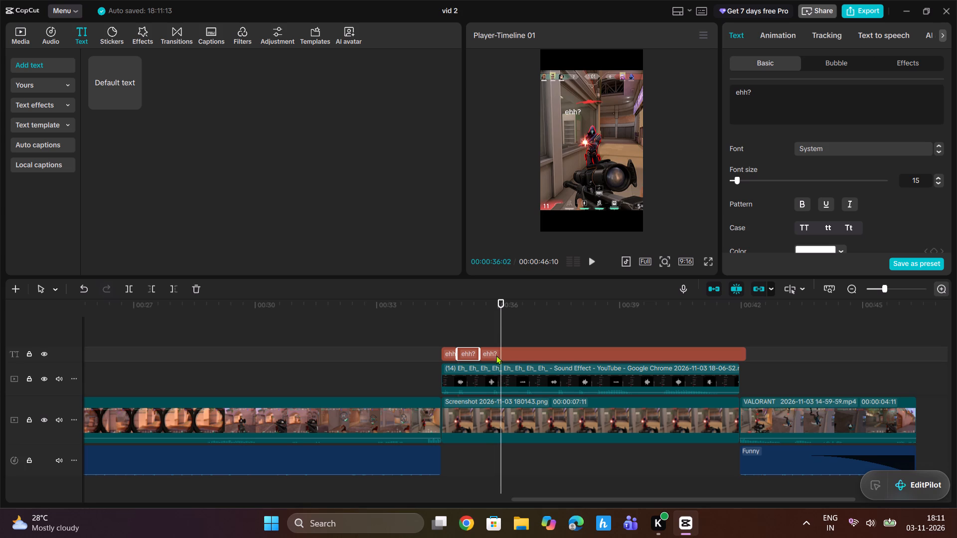
left_click_drag(501, 308, 489, 320)
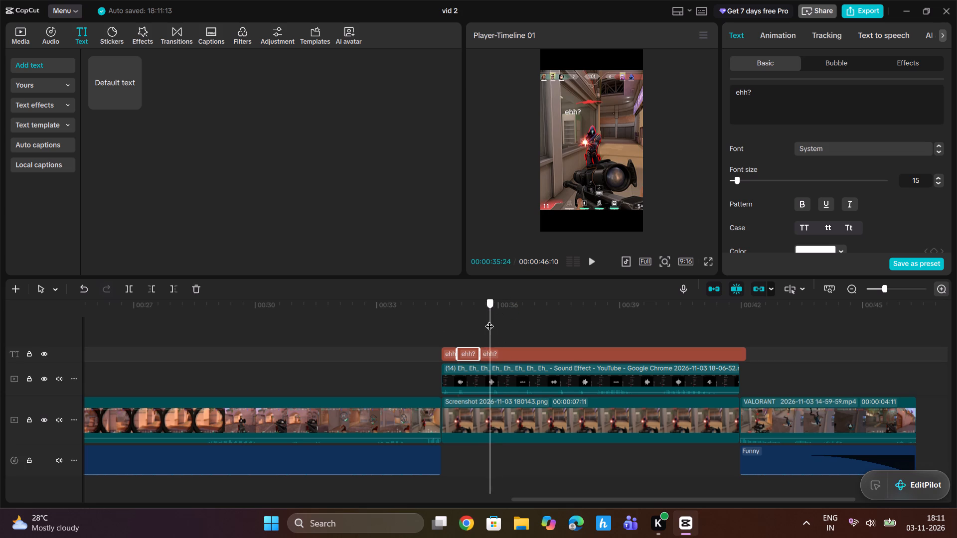
left_click_drag(489, 320, 470, 335)
key("space")
key("space")
key("space")
key("space")
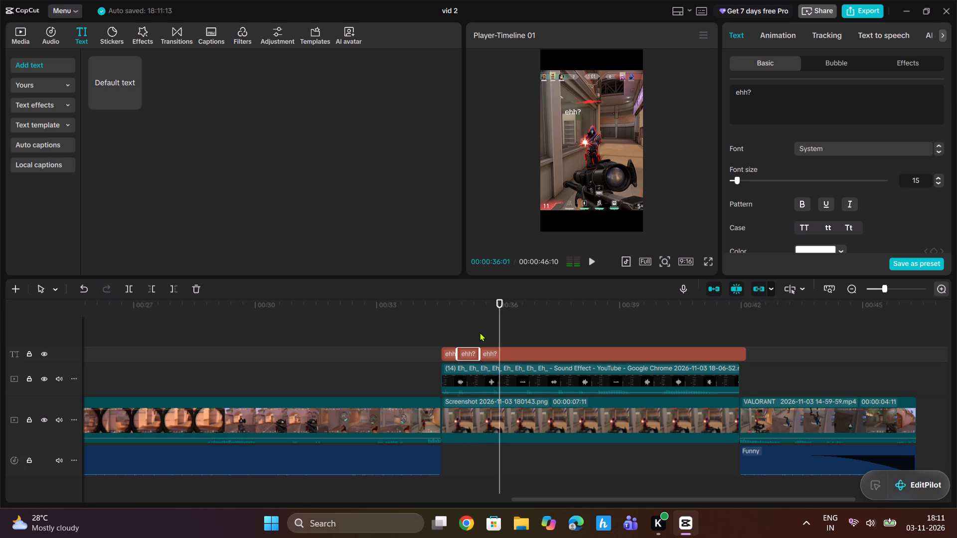
Replay around 00:00:35:27 to locate the next "Eh", and trim the third "ehh?" segment to start there.
left_click_drag(503, 303, 497, 307)
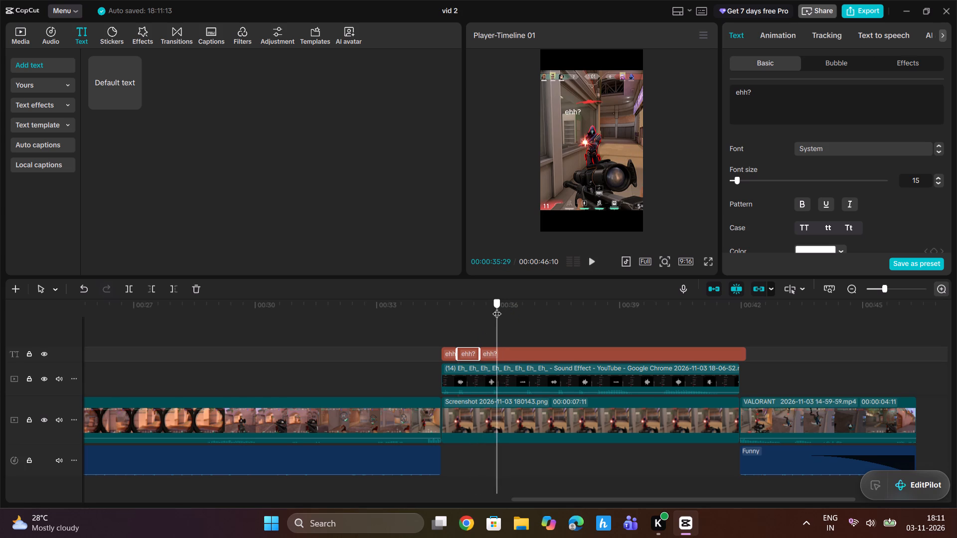
left_click_drag(497, 307, 494, 310)
key("space")
key("space")
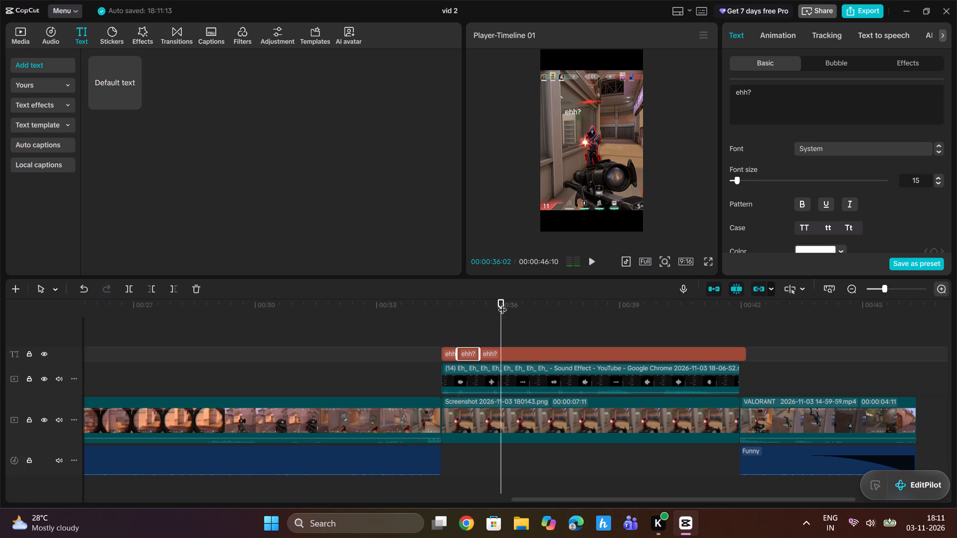
left_click_drag(502, 302, 495, 307)
key("space")
key("space")
left_click(493, 306)
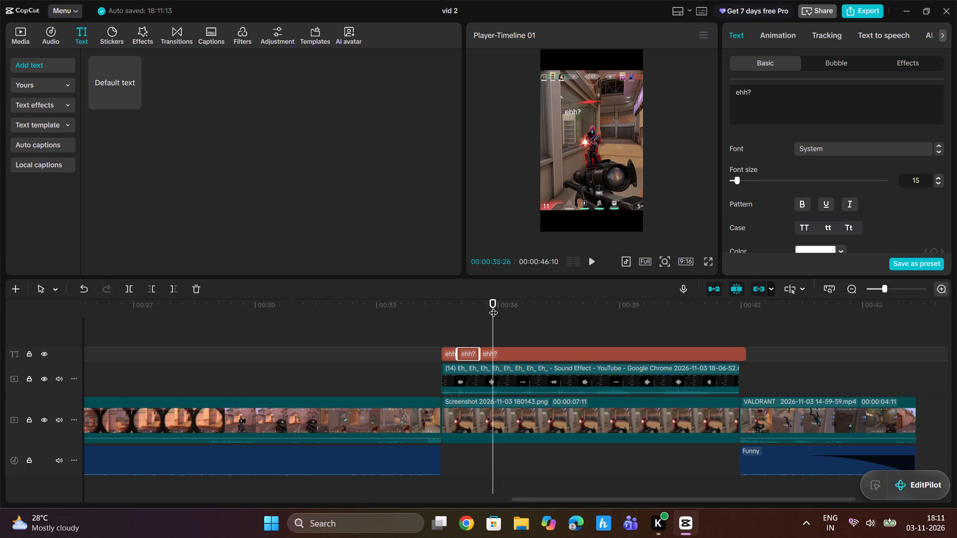
key("space")
key("space")
left_click(493, 306)
key("space")
key("space")
left_click(492, 307)
key("space")
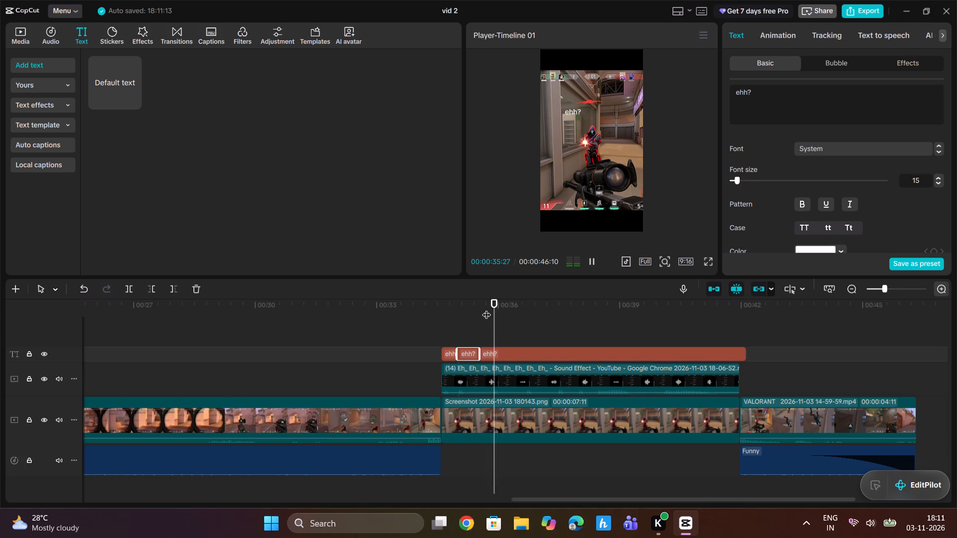
key("space")
left_click(486, 308)
key("space")
key("space")
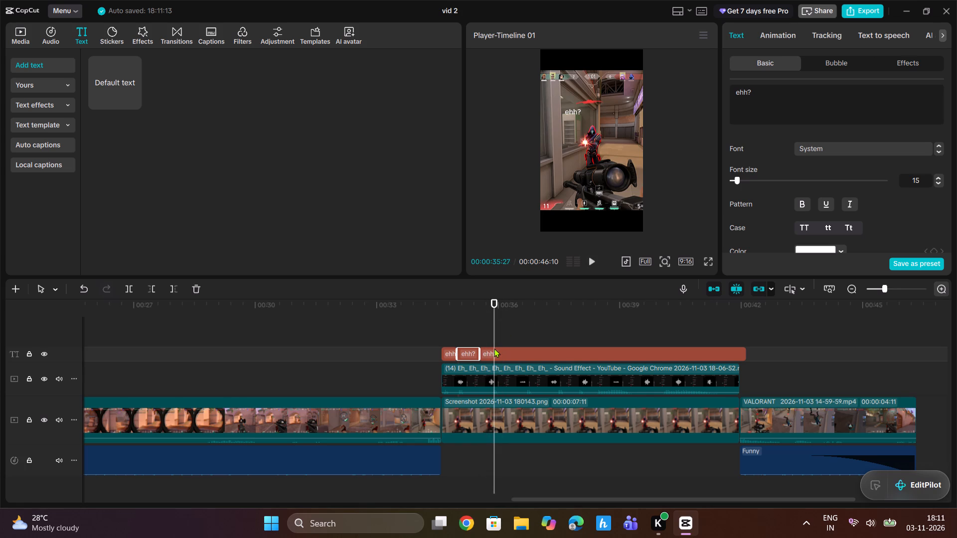
left_click(494, 349)
left_click(152, 286)
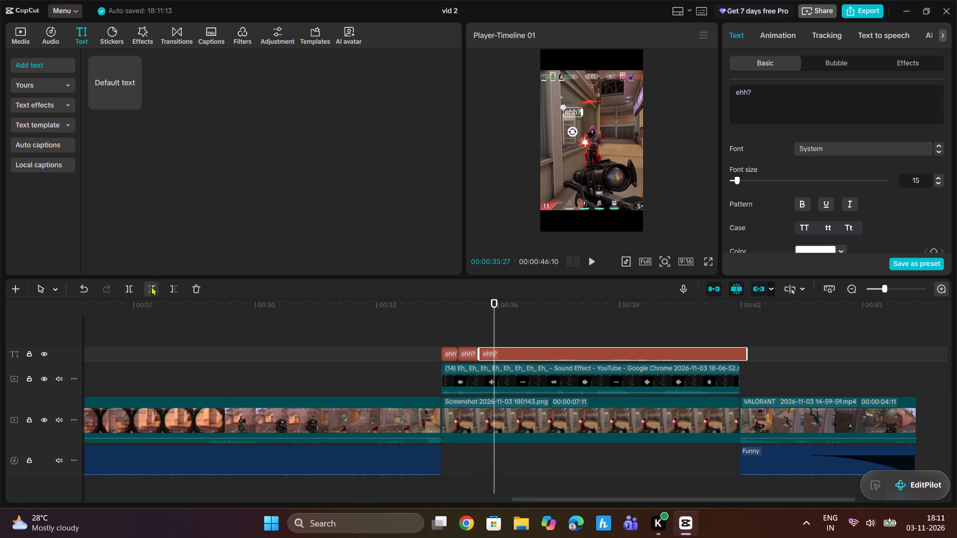
Play the freeze-frame up to the end of the third "Eh" and split the third "ehh?" segment at 00:00:36:09.
left_click(425, 303)
key("space")
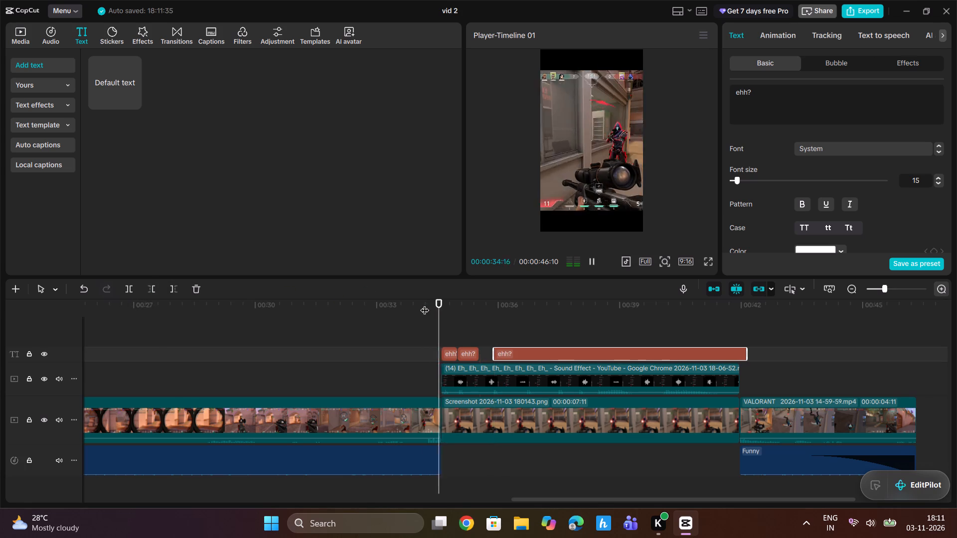
key("space")
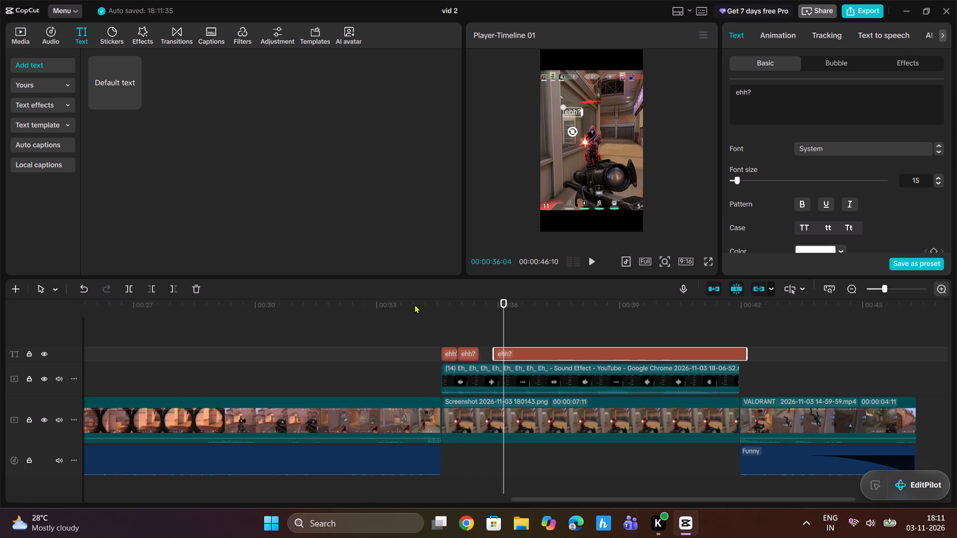
key("space")
key("space")
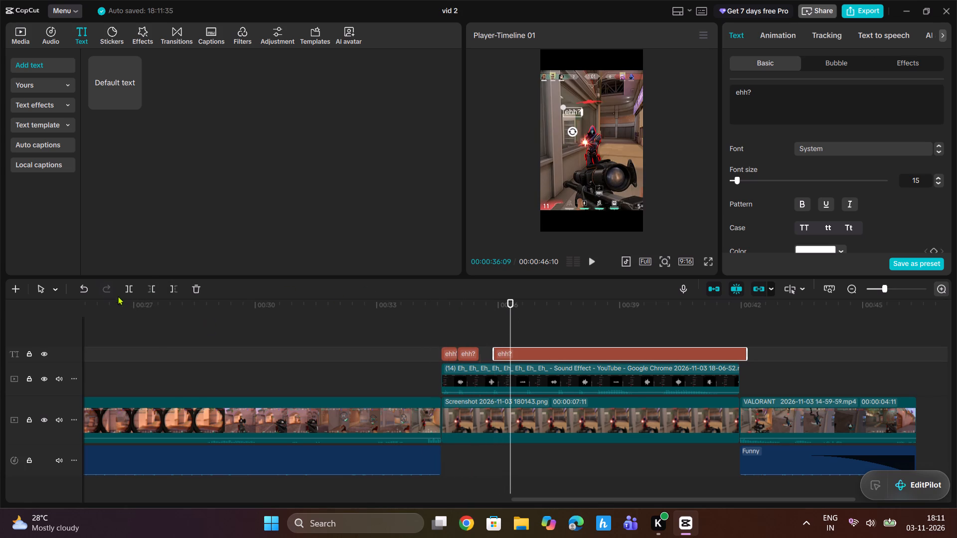
left_click(132, 288)
Play to the next "Eh" and trim the fourth "ehh?" segment to start at 00:00:36:22.
key("space")
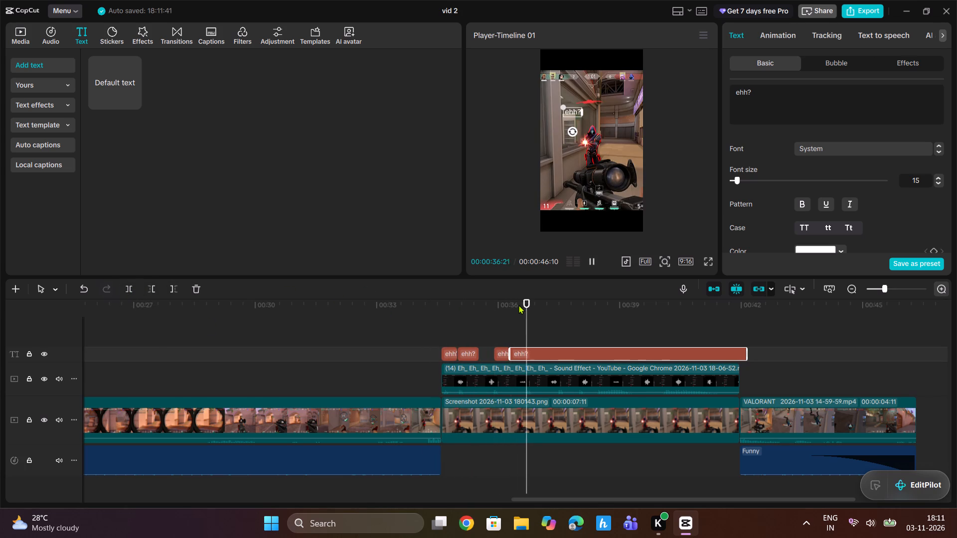
key("space")
left_click_drag(510, 352, 525, 352)
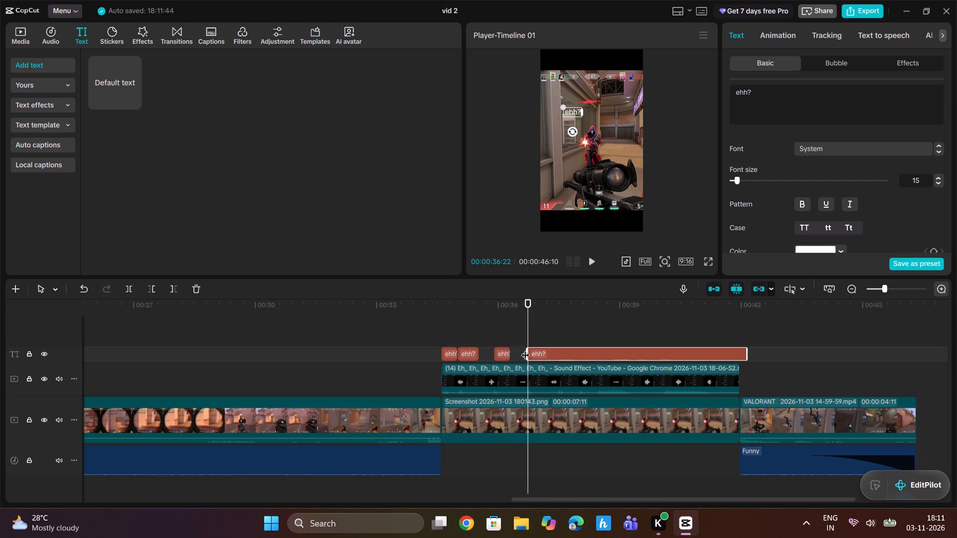
Play back the text timing, and move the fourth "ehh?" segment's text to the enemy's lower right in the frame.
left_click_drag(527, 311, 433, 338)
key("space")
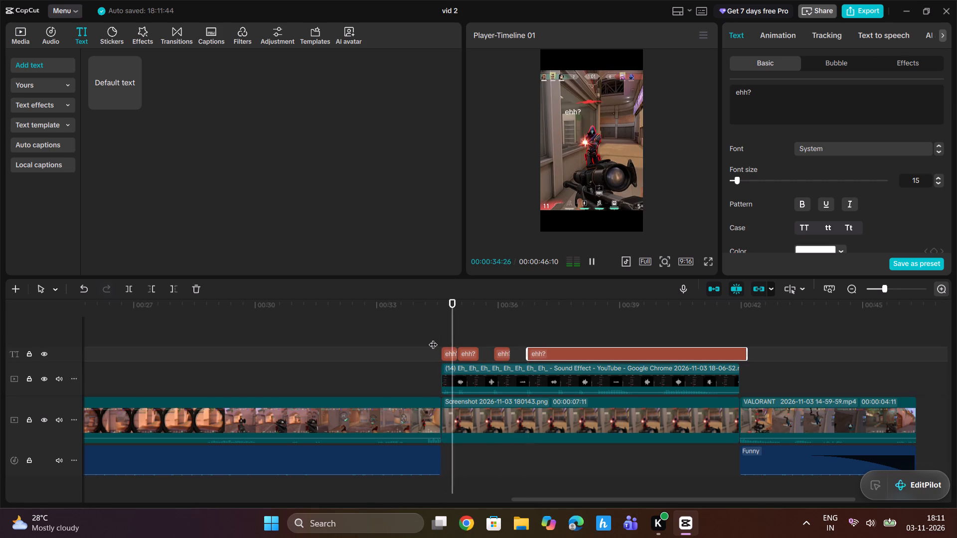
key("space")
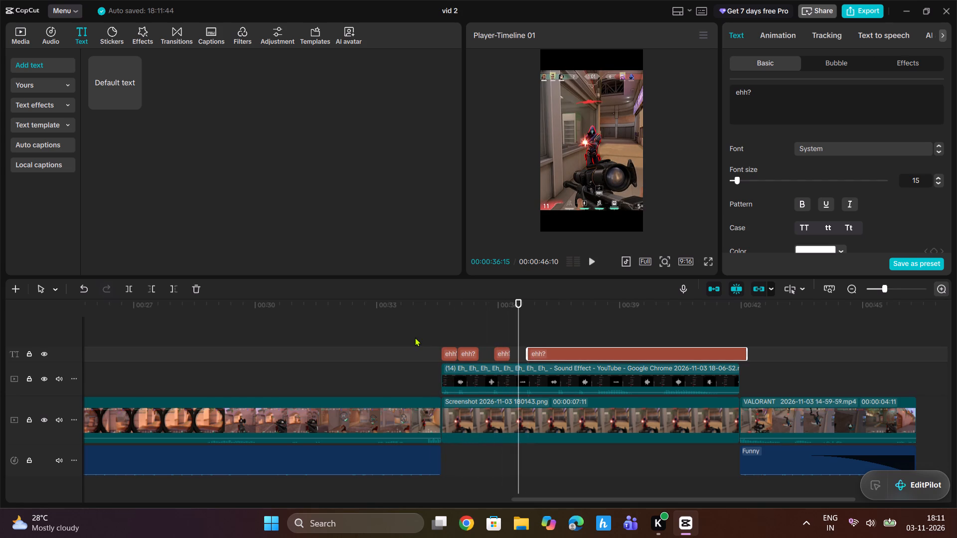
key("space")
key("space")
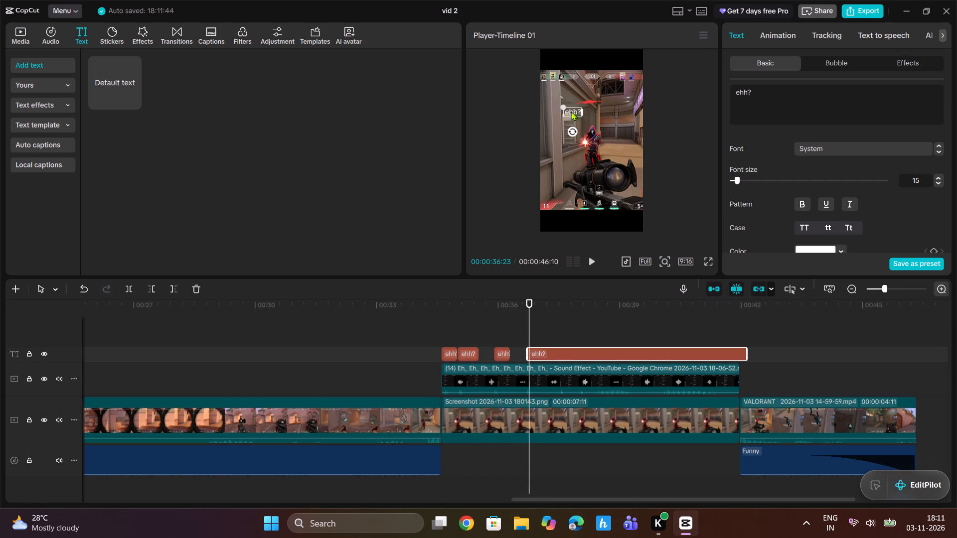
left_click_drag(572, 111, 567, 144)
left_click_drag(567, 144, 571, 136)
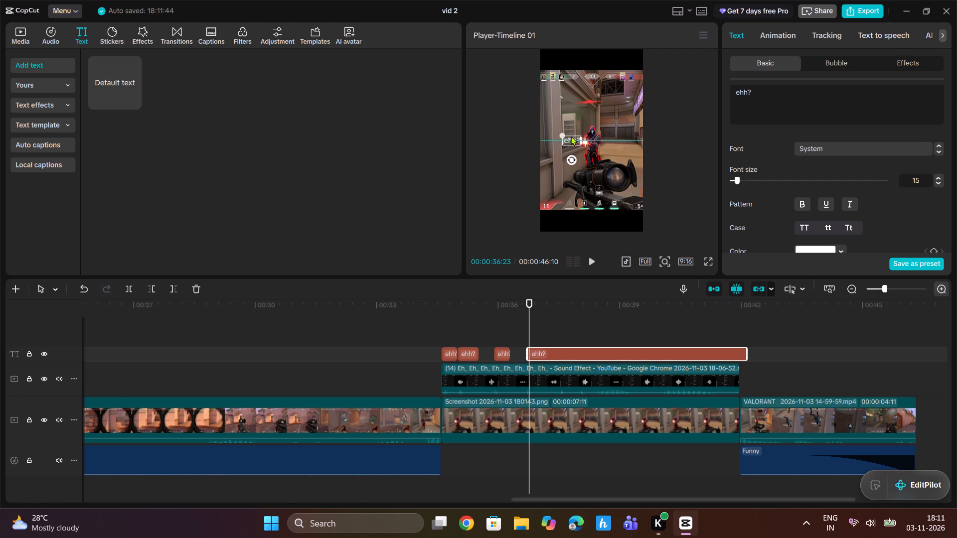
left_click_drag(571, 136, 618, 153)
Play the fourth "ehh?" segment against the sound effect and split it shortly after 00:00:37:00.
key("space")
key("space")
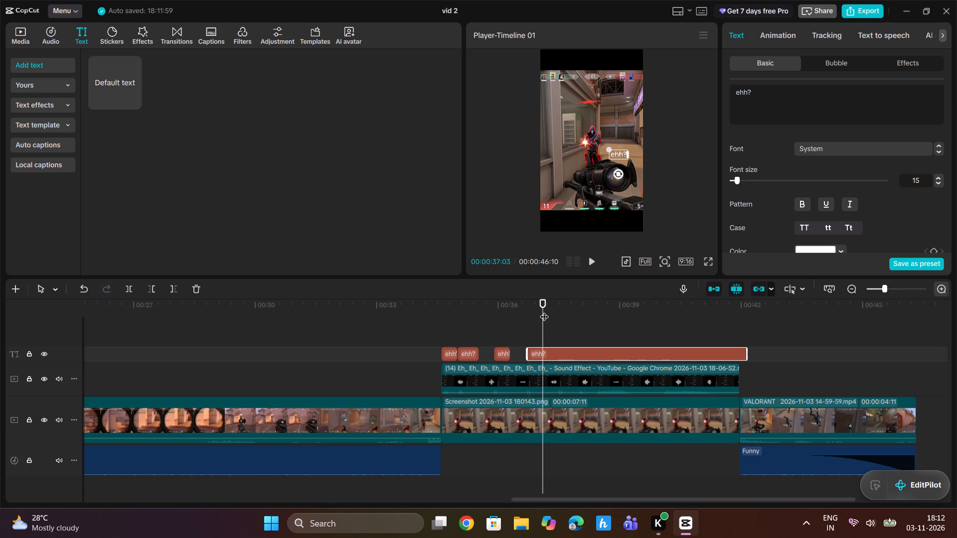
key("space")
key("space")
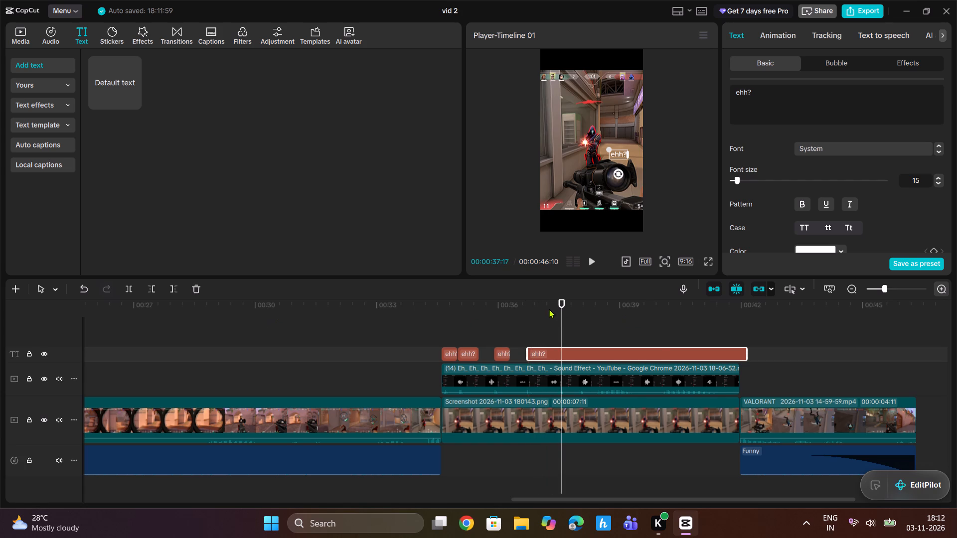
left_click_drag(562, 305, 539, 326)
key("space")
key("space")
left_click(131, 290)
Play past the split and shorten the fourth "ehh?" segment to end at 00:00:37:05.
key("space")
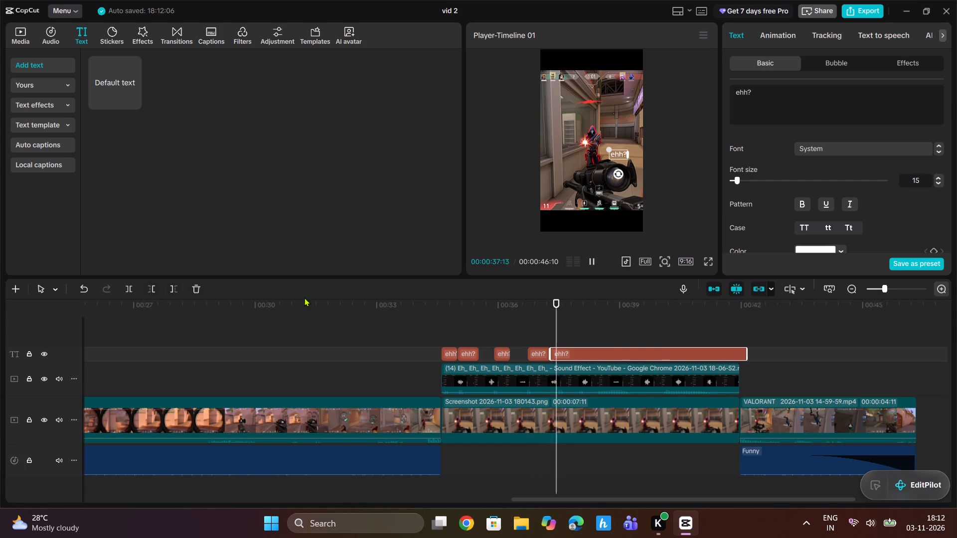
key("space")
left_click_drag(571, 305, 545, 314)
left_click(542, 353)
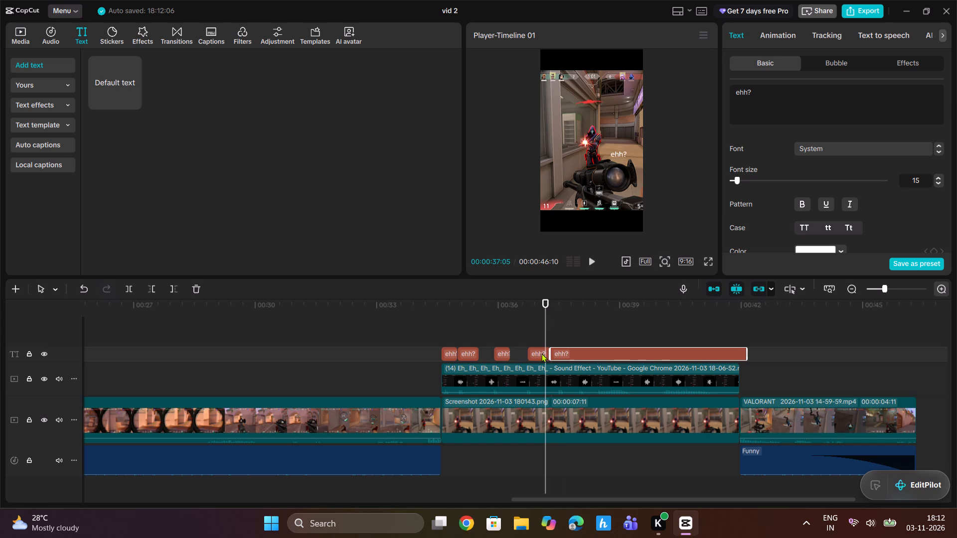
left_click_drag(553, 352, 543, 354)
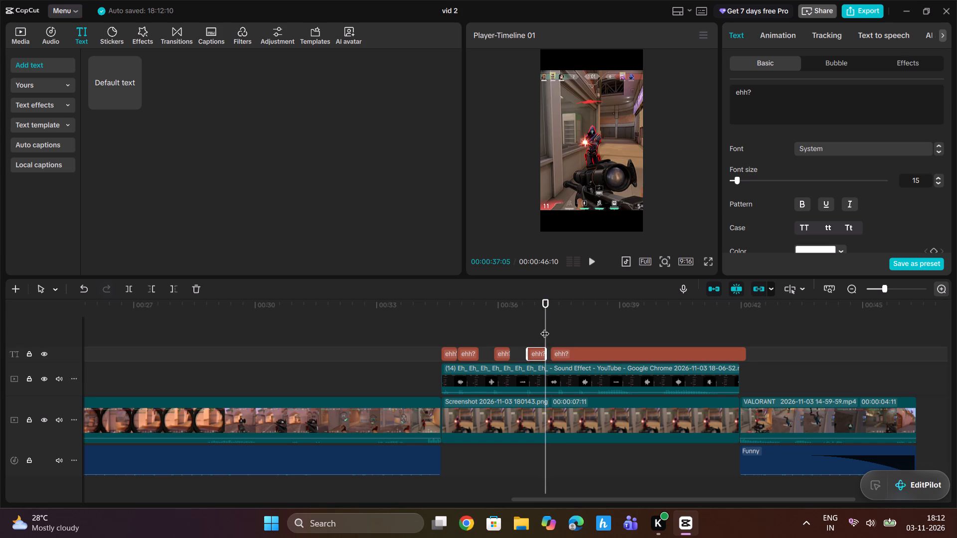
Play to the next "Eh" and trim the fifth "ehh?" segment to start at 00:00:37:14.
key("space")
key("space")
left_click_drag(553, 353, 558, 352)
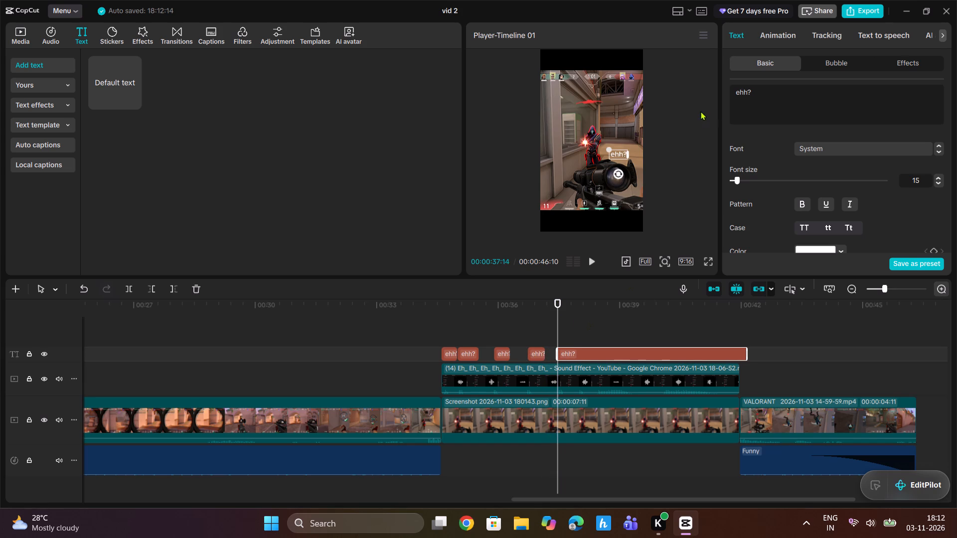
Change the fifth segment's text to "ehhhh?".
left_click(752, 93)
left_click(749, 95)
key("h")
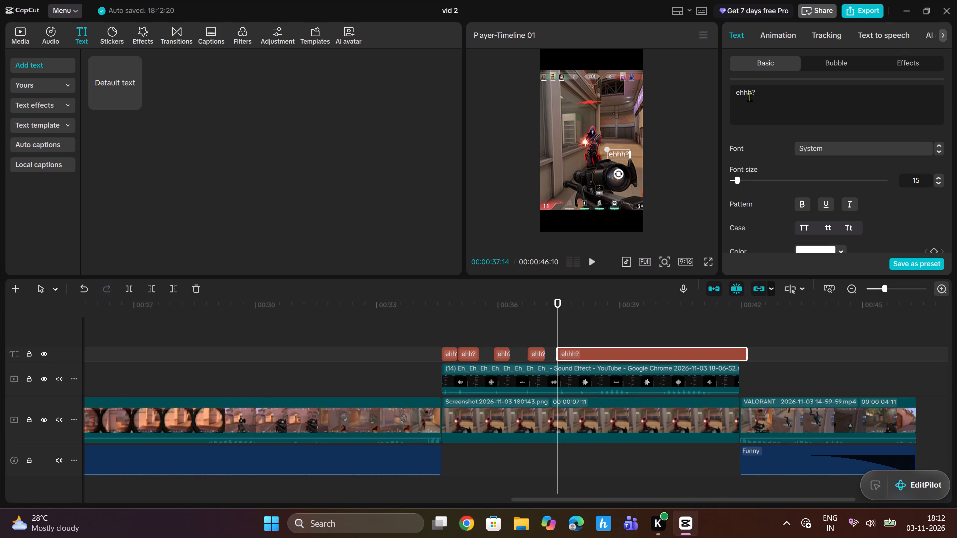
key("h")
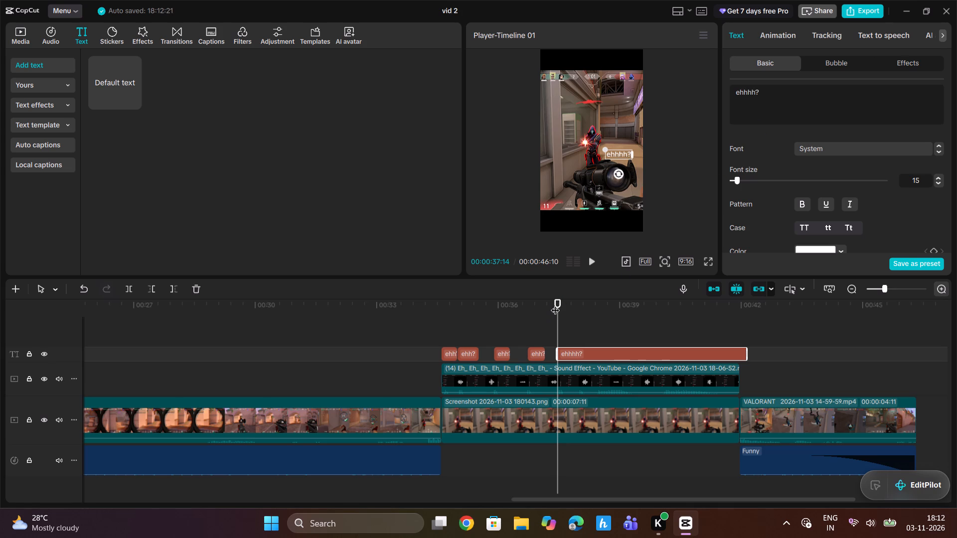
Play back the text sequence, and move the "ehhhh?" text to above and right of the enemy in the frame.
left_click_drag(560, 302, 422, 328)
key("space")
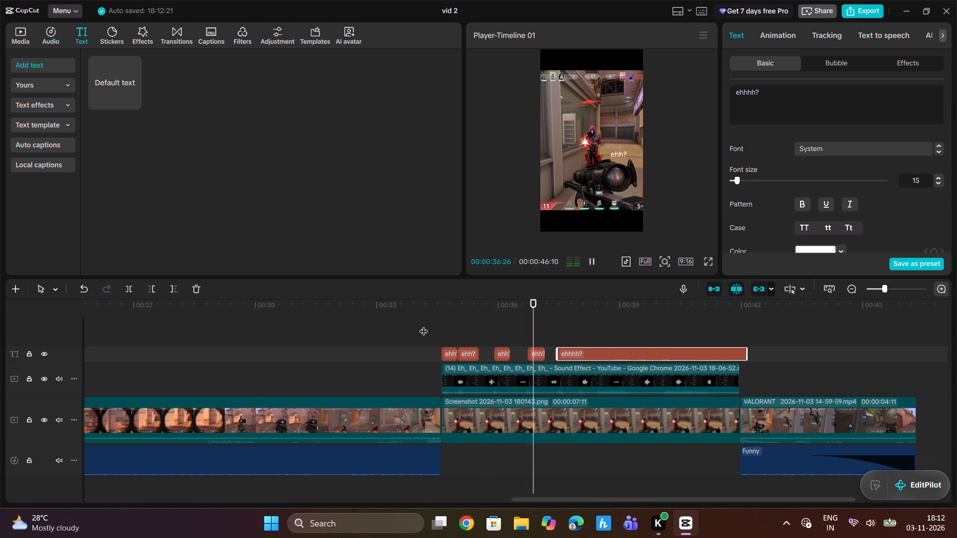
key("space")
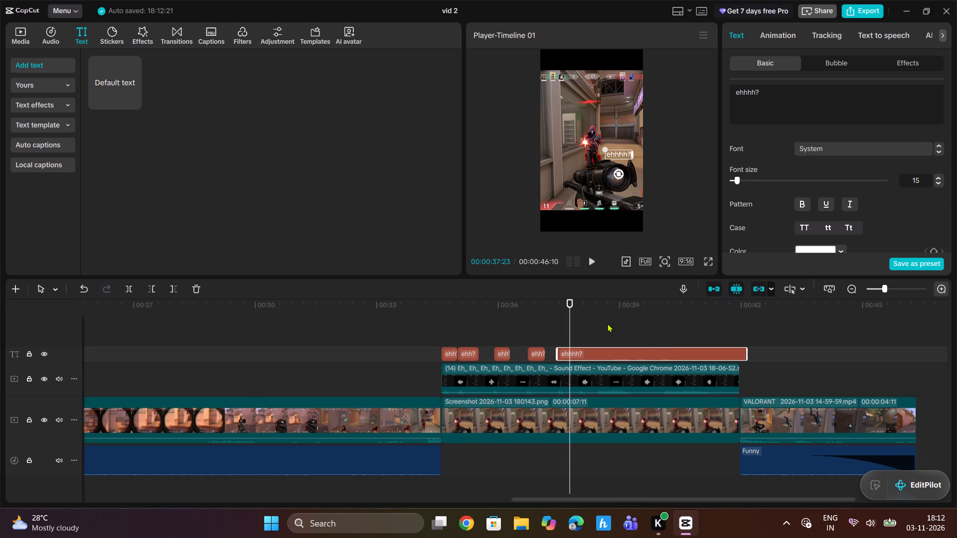
left_click_drag(617, 152, 609, 117)
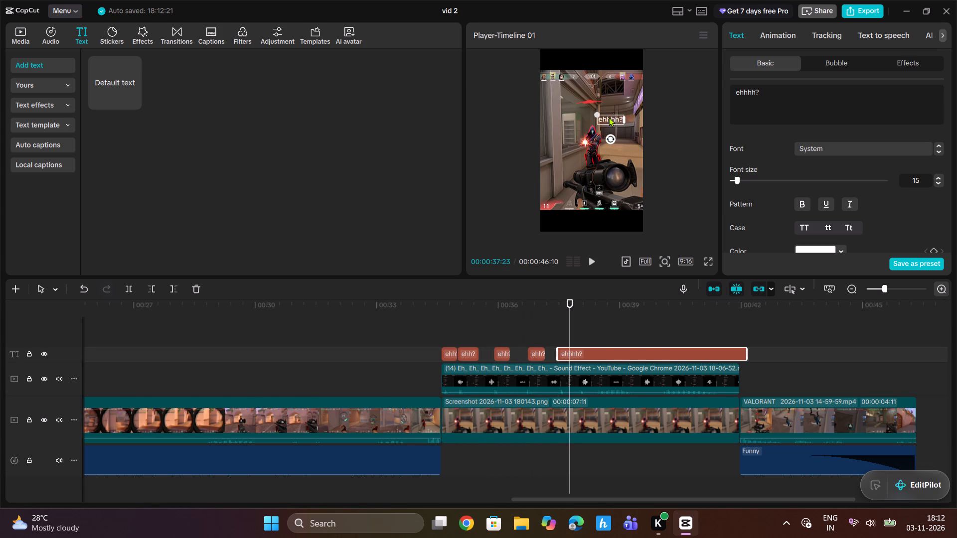
Replay the fifth text segment against the sound effect and shorten its text to "ehhh?".
key("space")
key("space")
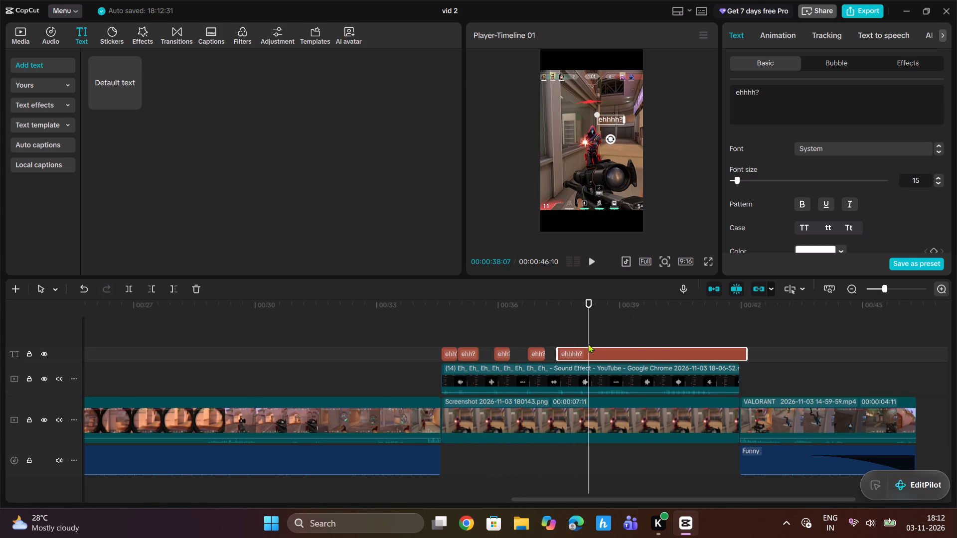
left_click_drag(592, 314, 542, 334)
key("space")
key("space")
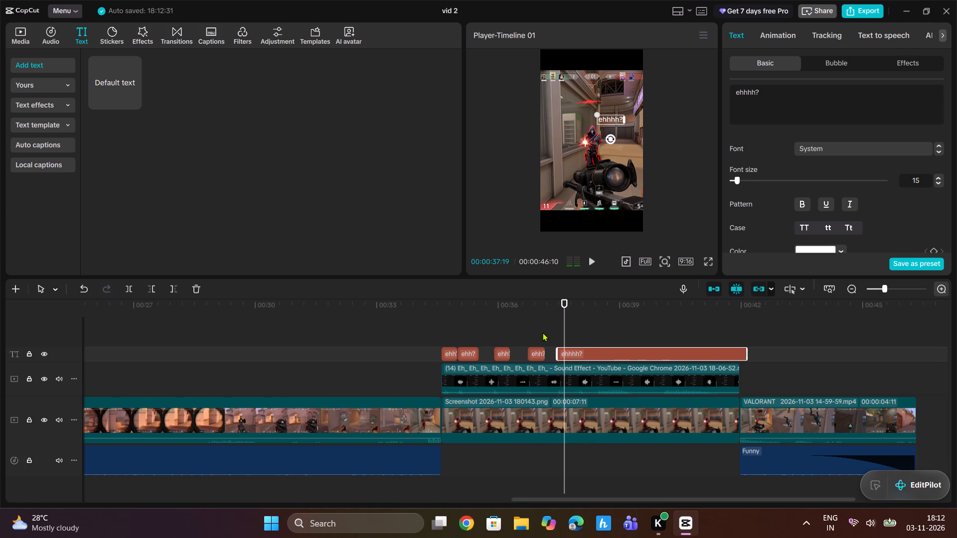
key("space")
key("space")
left_click(756, 94)
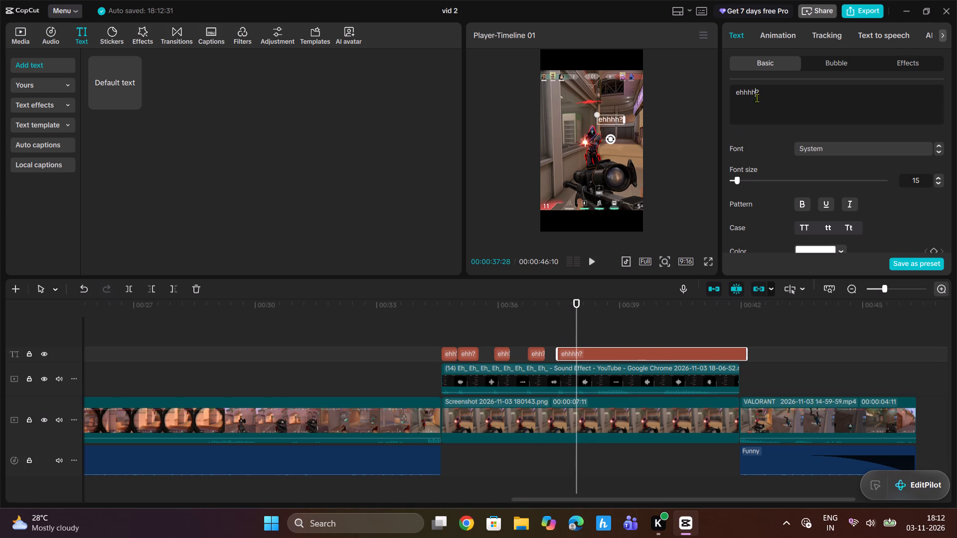
key("BackSpace")
Replay around the fifth "Eh" to find where it ends, and split the "ehhh?" text at 00:00:37:28.
left_click_drag(585, 308, 582, 309)
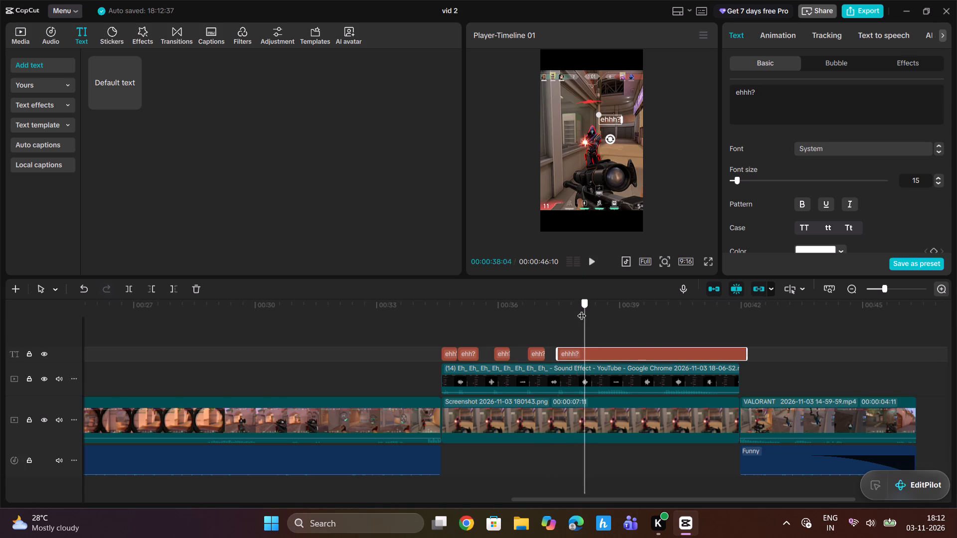
left_click_drag(582, 309, 560, 316)
key("space")
key("space")
key("space")
key("space")
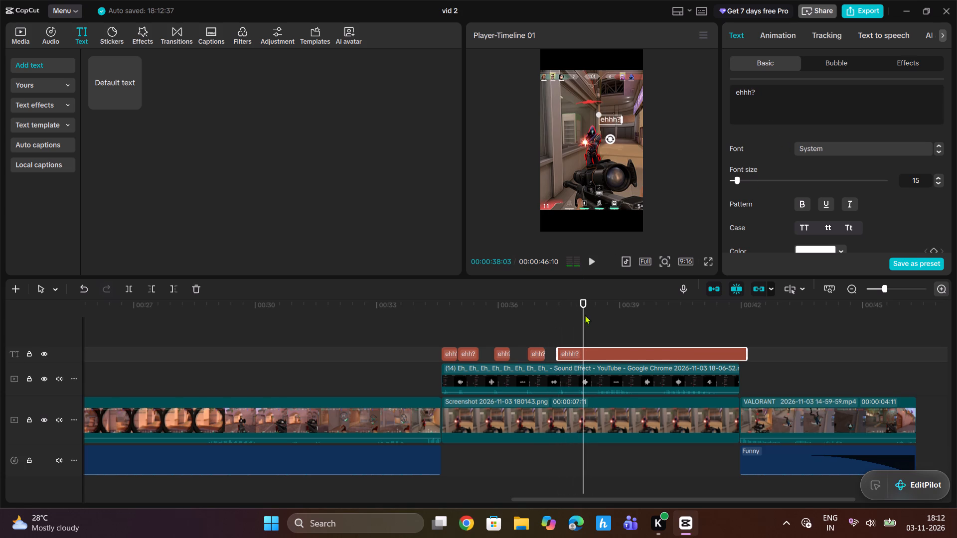
left_click_drag(586, 306, 572, 317)
key("space")
key("space")
left_click_drag(578, 306, 570, 311)
key("space")
key("space")
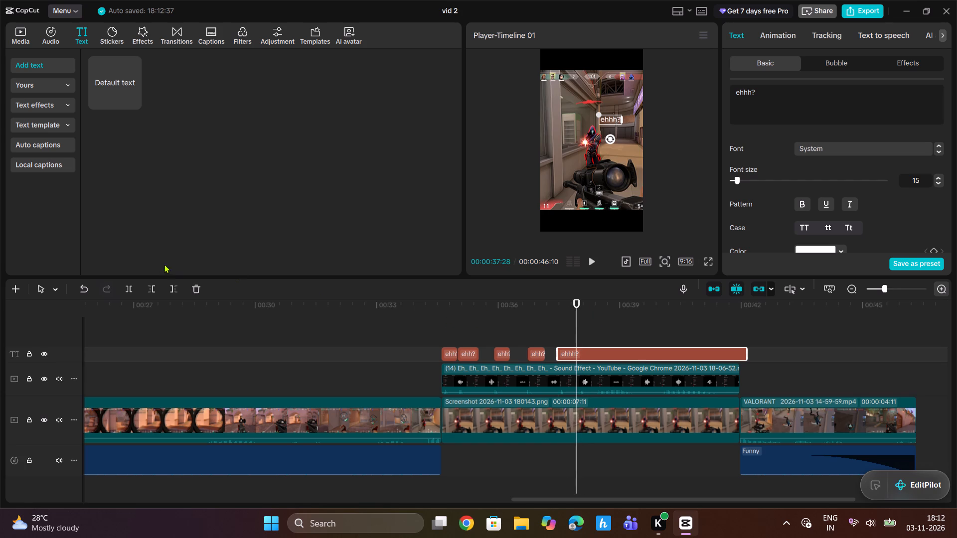
left_click(127, 289)
Play to the next "Eh" and trim the sixth "ehhh?" segment to start at 00:00:38:03.
left_click(575, 308)
key("space")
key("space")
left_click_drag(588, 304, 583, 312)
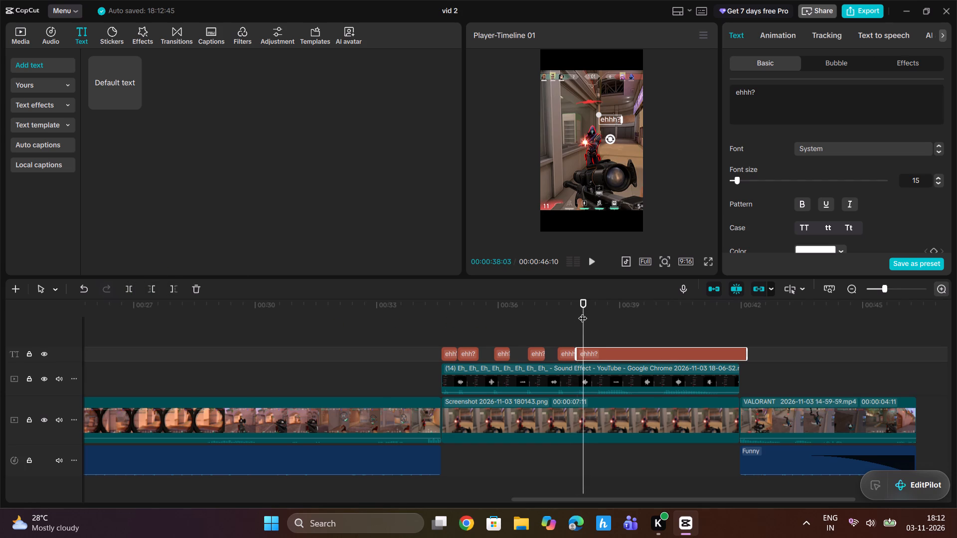
left_click(153, 287)
Replay the transition into the sixth segment, and move its "ehhh?" text to below and left of the enemy in the frame.
left_click_drag(580, 304, 552, 316)
key("space")
key("space")
key("space")
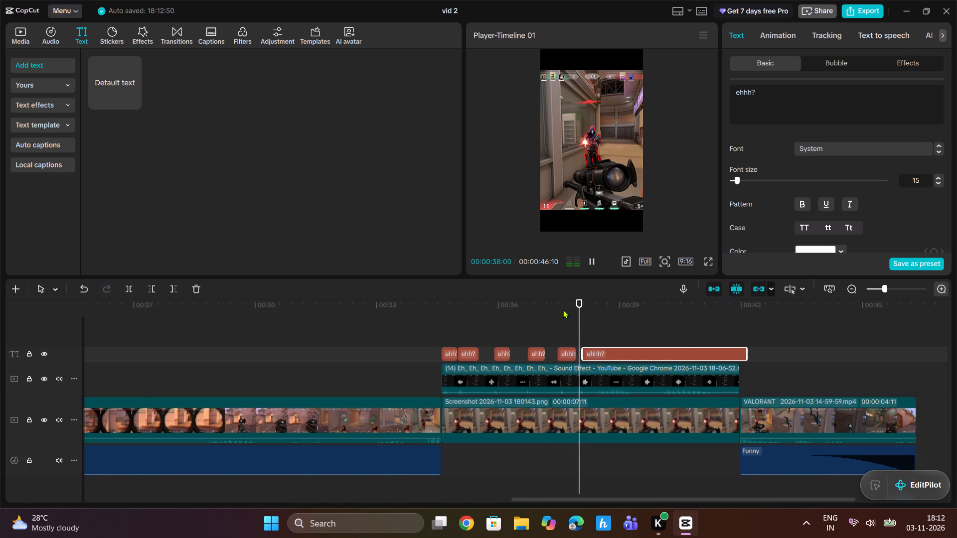
key("space")
key("space")
key("space")
left_click_drag(605, 120, 590, 137)
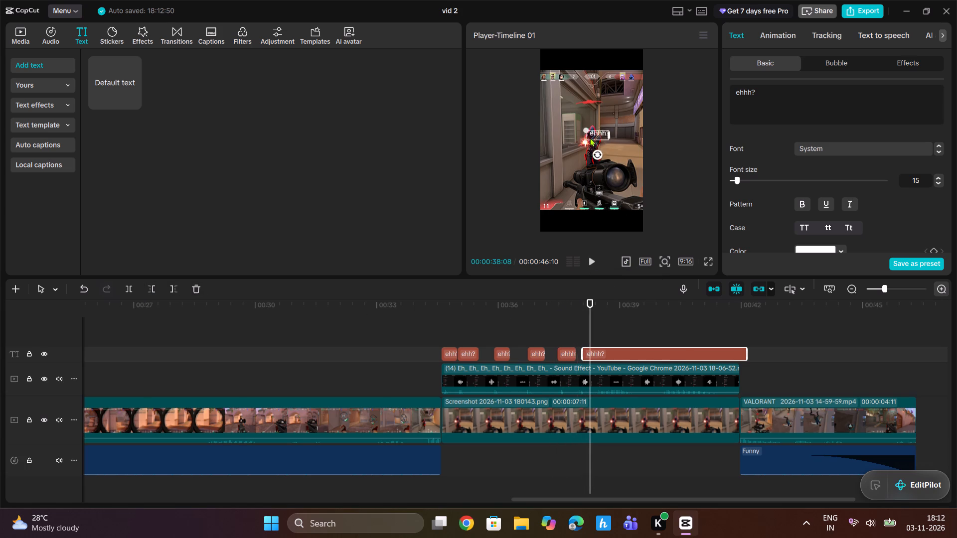
left_click_drag(590, 137, 569, 153)
Replay the sixth "Eh" to find where it ends, and split the "ehhh?" text at 00:00:38:10.
key("space")
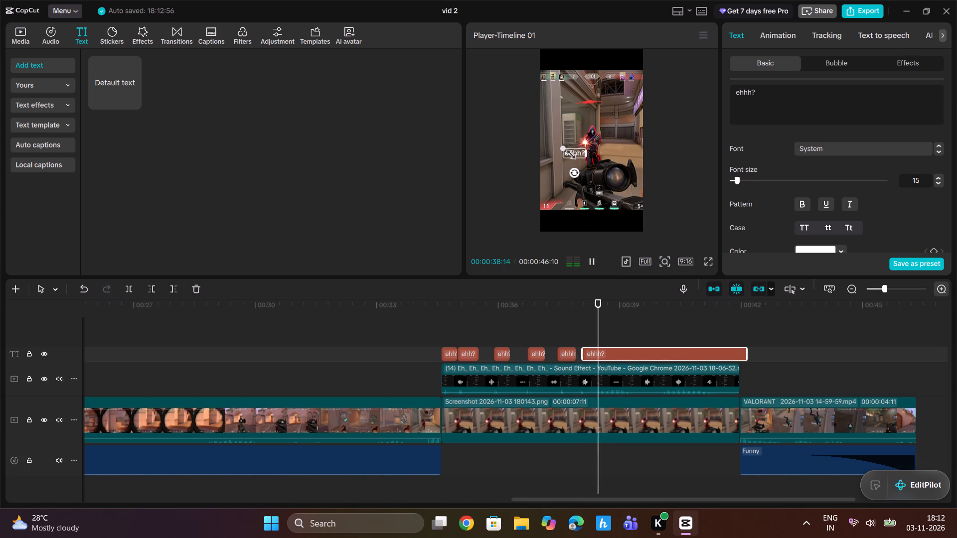
key("space")
left_click_drag(604, 314, 595, 323)
key("space")
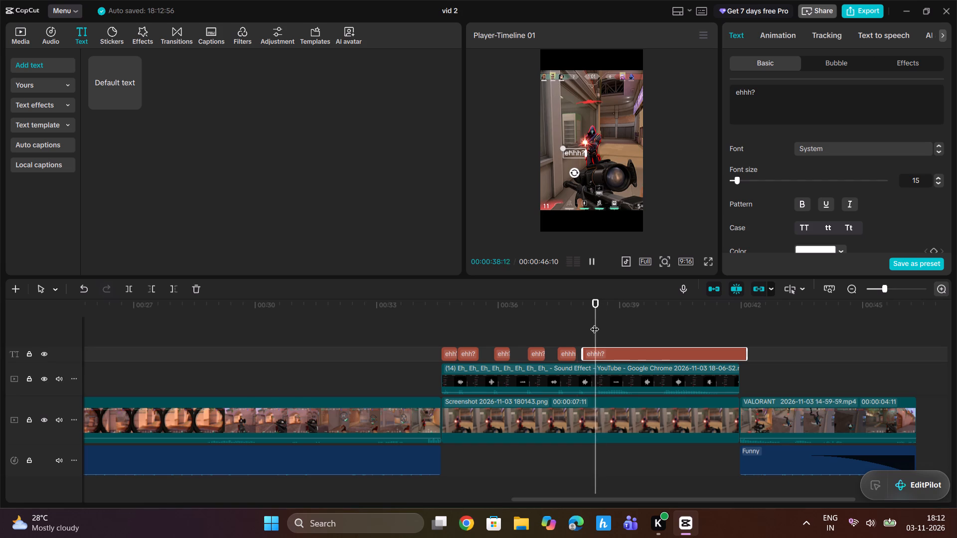
key("space")
left_click_drag(601, 310, 590, 319)
key("space")
key("space")
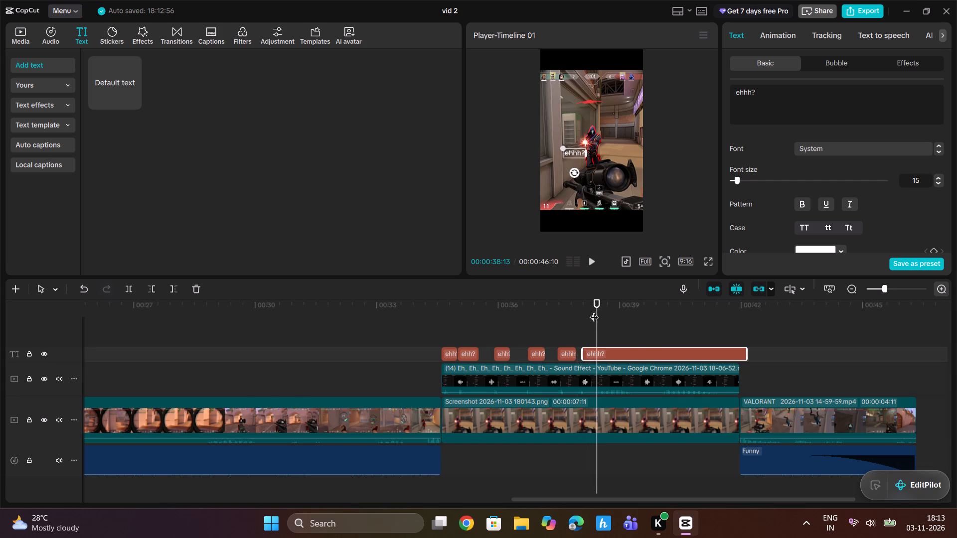
left_click(595, 310)
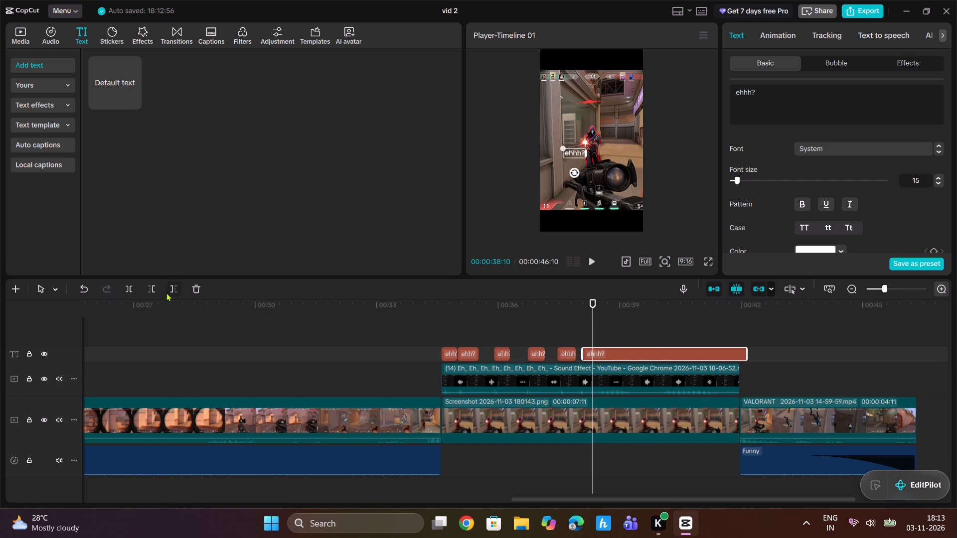
left_click(131, 288)
Play past the split and trim the seventh "ehhh?" segment to start at 00:00:38:13.
key("space")
key("space")
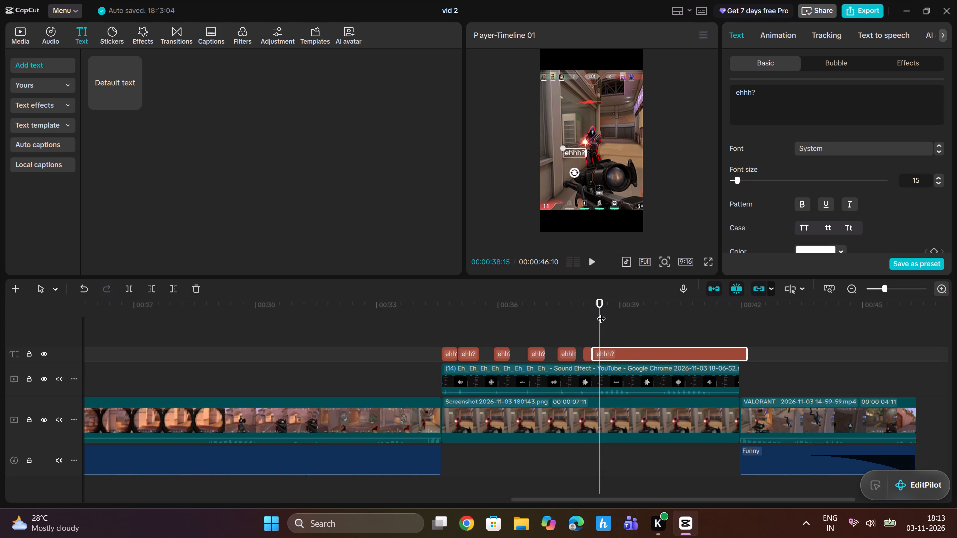
left_click_drag(601, 312, 597, 319)
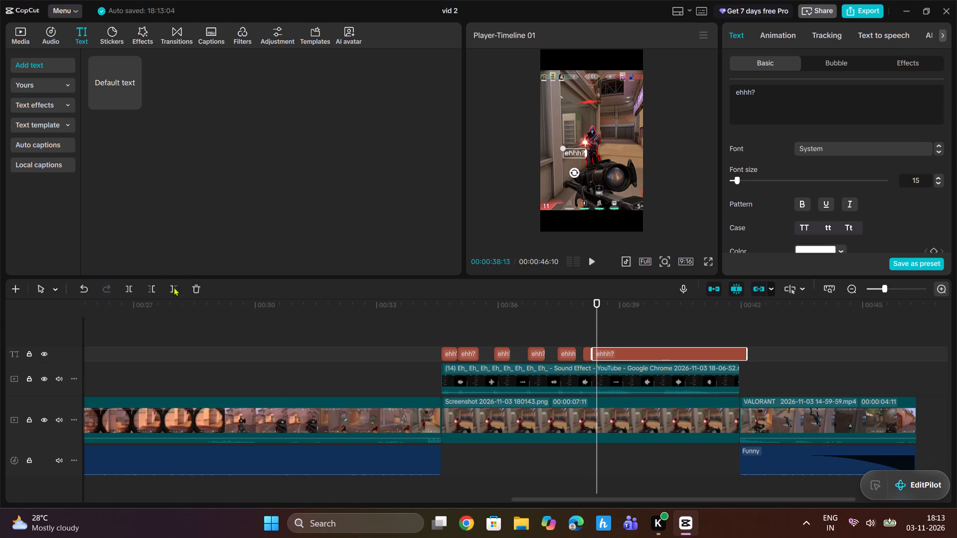
left_click(155, 285)
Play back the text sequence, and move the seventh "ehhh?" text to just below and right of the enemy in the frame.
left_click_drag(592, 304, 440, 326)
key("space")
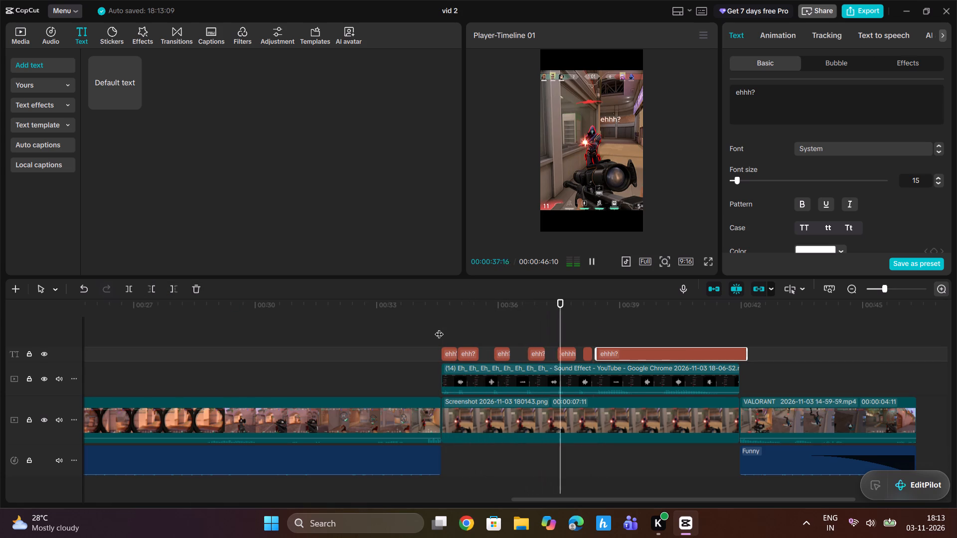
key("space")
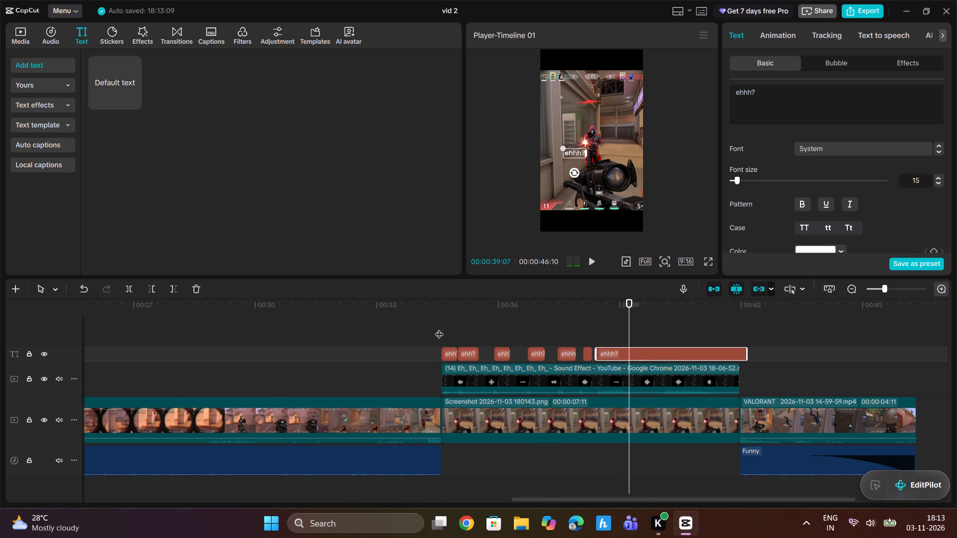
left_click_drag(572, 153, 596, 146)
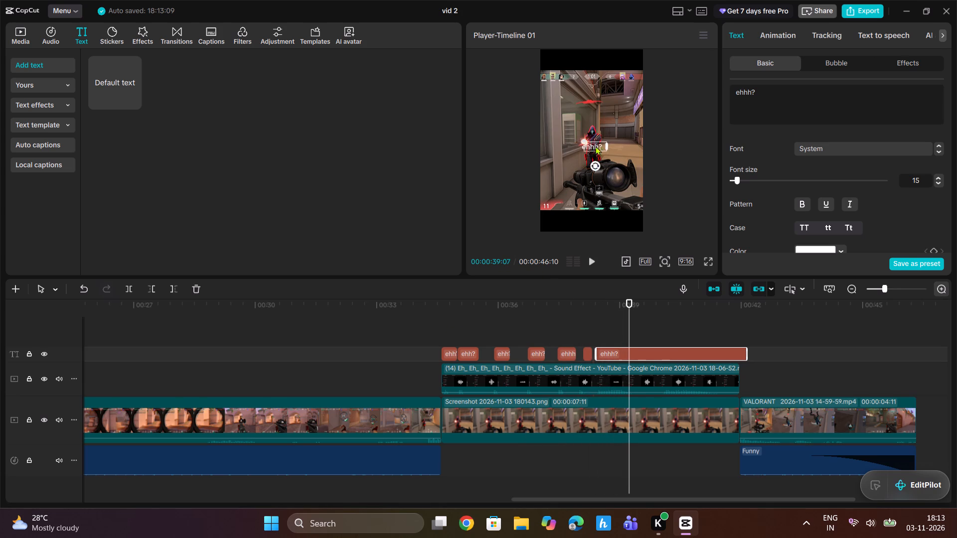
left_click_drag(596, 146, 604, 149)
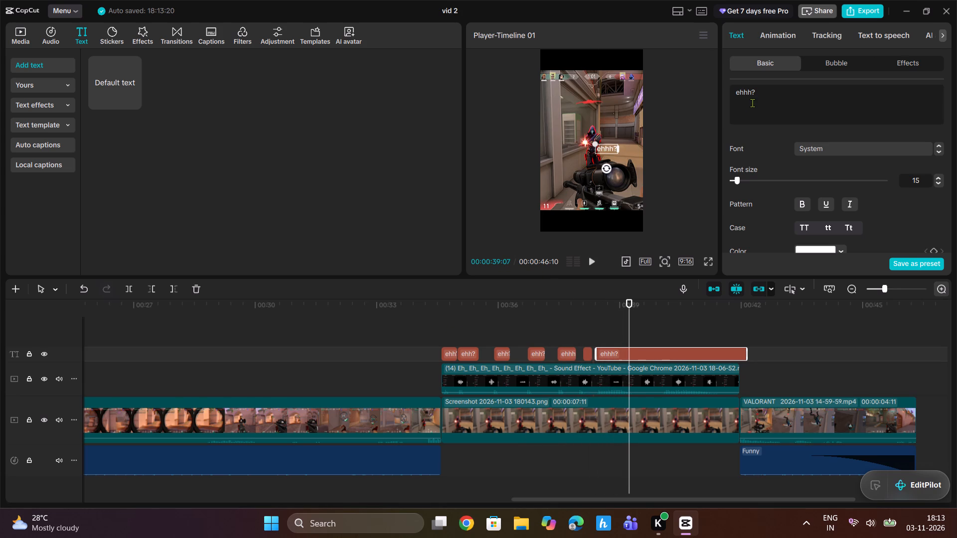
Change the seventh segment's text to "ehhhhhhh?".
left_click(751, 98)
left_click(752, 96)
key("h")
key("h")
key("h")
key("h")
Move the "ehhhhhhh?" text to just left of the enemy's head in the frame.
left_click(617, 144)
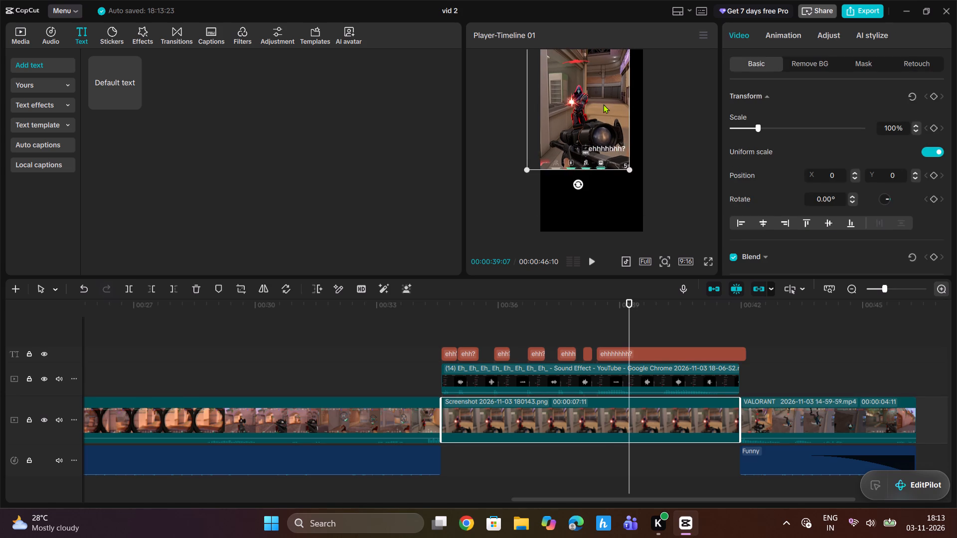
left_click(606, 146)
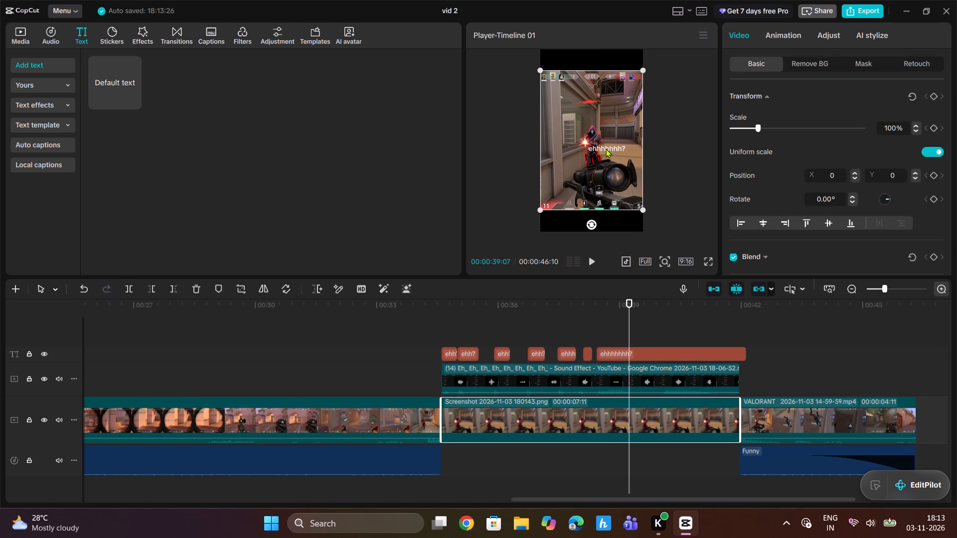
left_click(606, 148)
left_click_drag(606, 148, 577, 140)
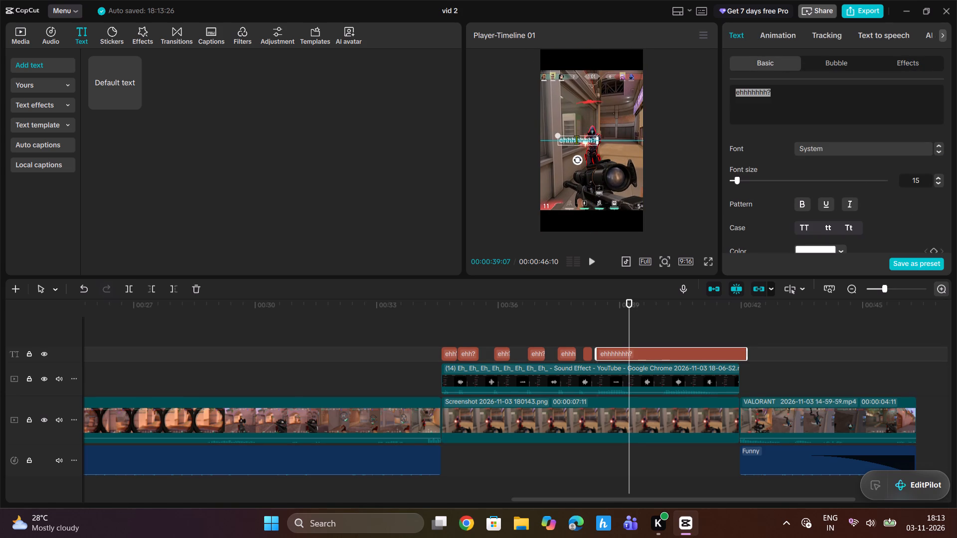
left_click_drag(577, 140, 579, 131)
Apply the Wave Flick loop animation to the "ehhhhhhh?" text.
left_click(777, 93)
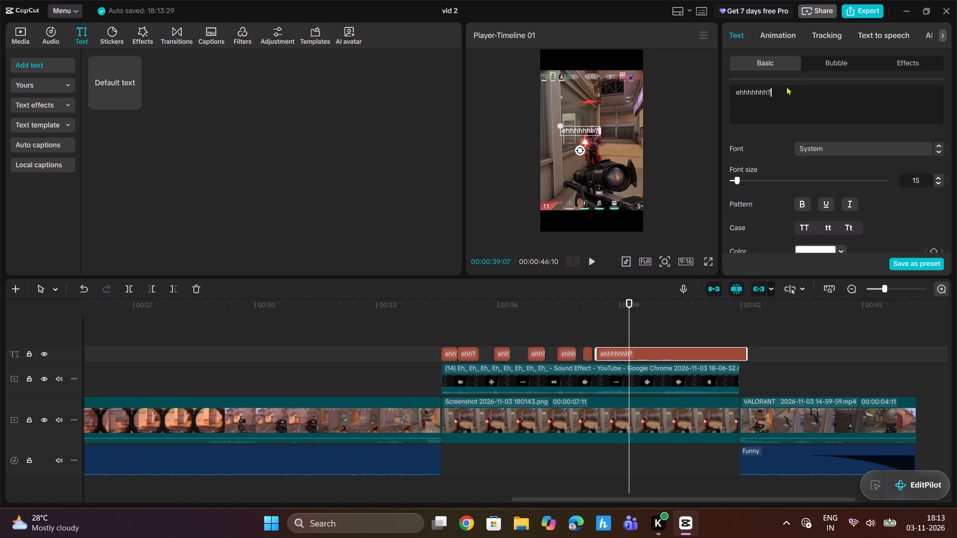
left_click(783, 31)
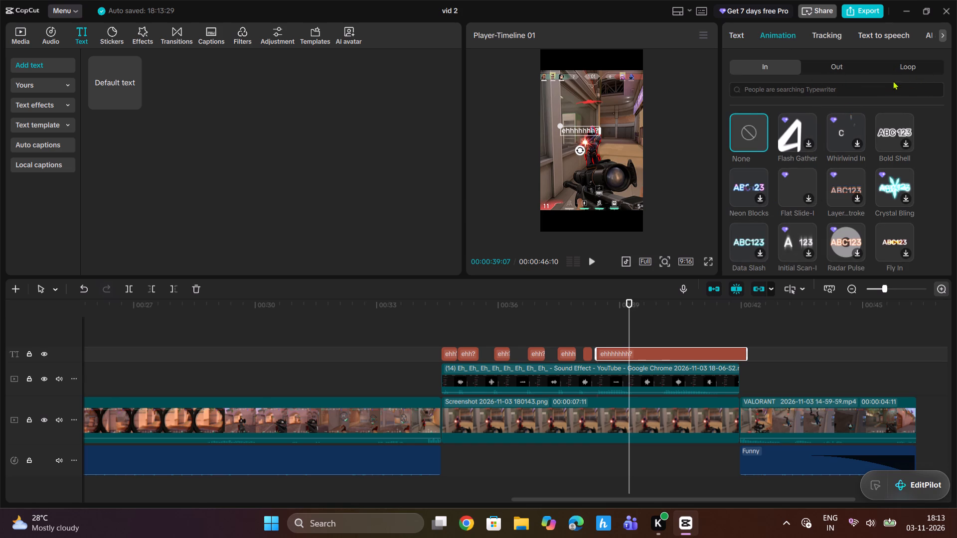
left_click(909, 65)
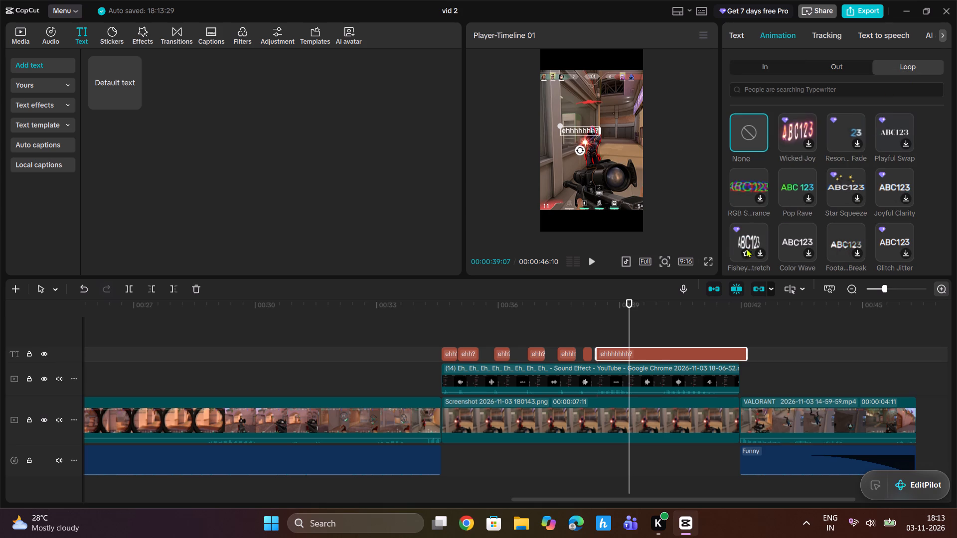
scroll(819, 231, "down", 1)
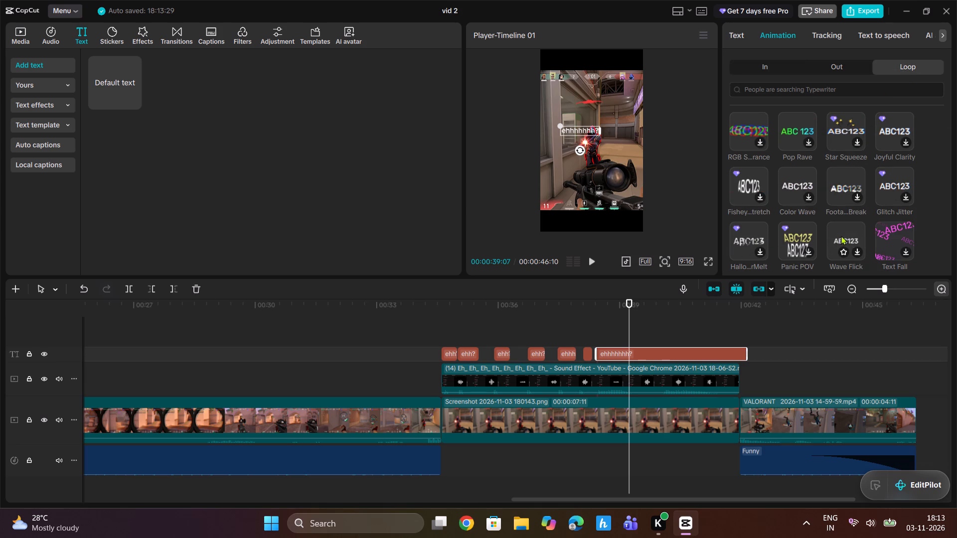
left_click(856, 248)
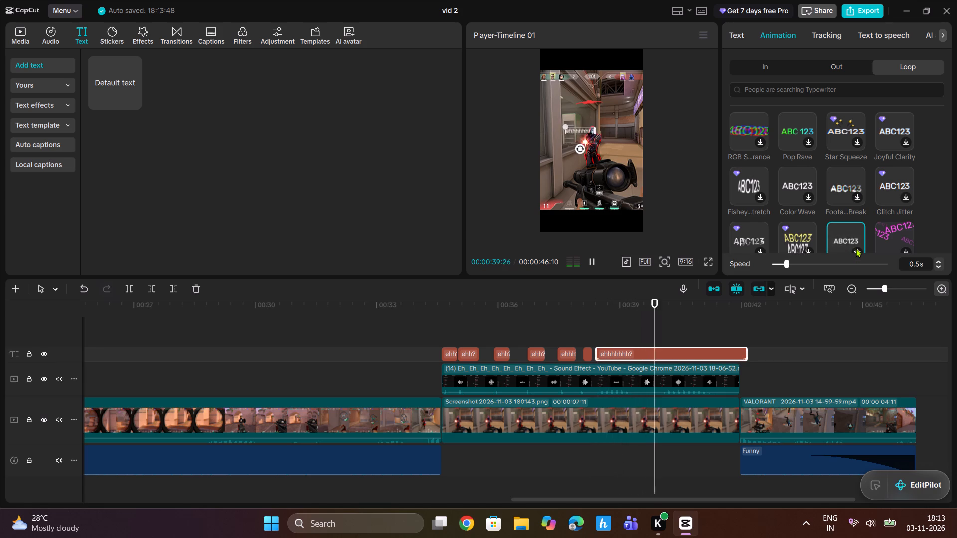
Search the loop animations for "slidee" and apply the Focu…rsor loop to the last "ehhhhhhh?" text.
scroll(842, 223, "down", 2)
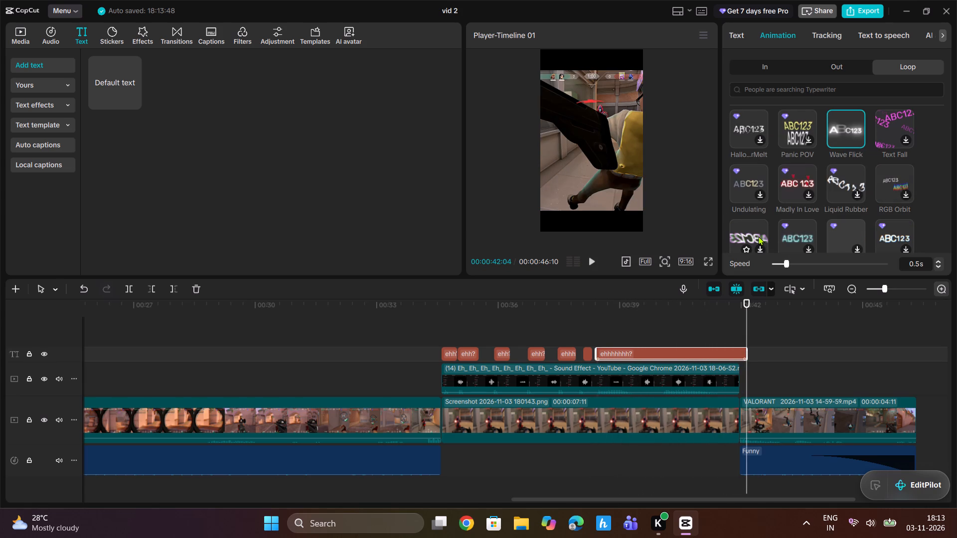
scroll(759, 236, "down", 1)
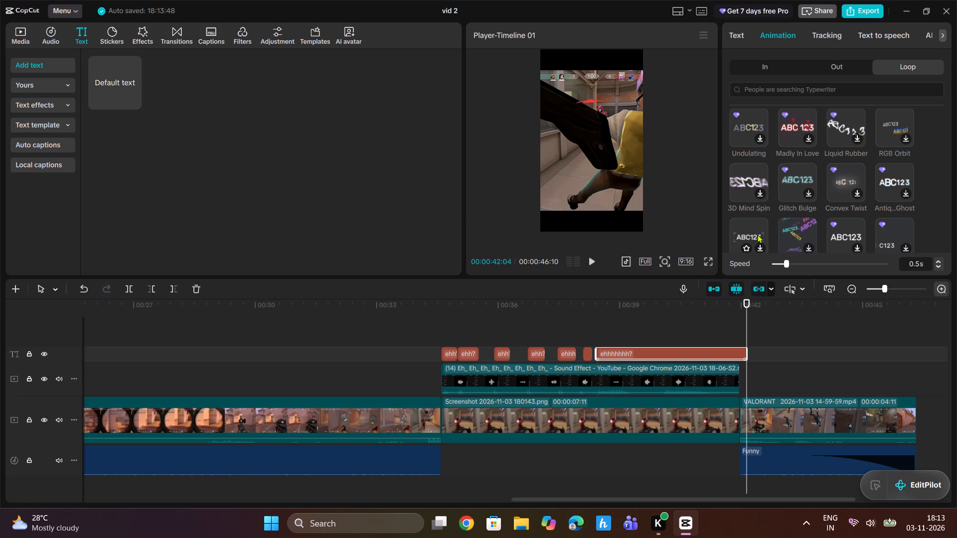
scroll(879, 205, "down", 1)
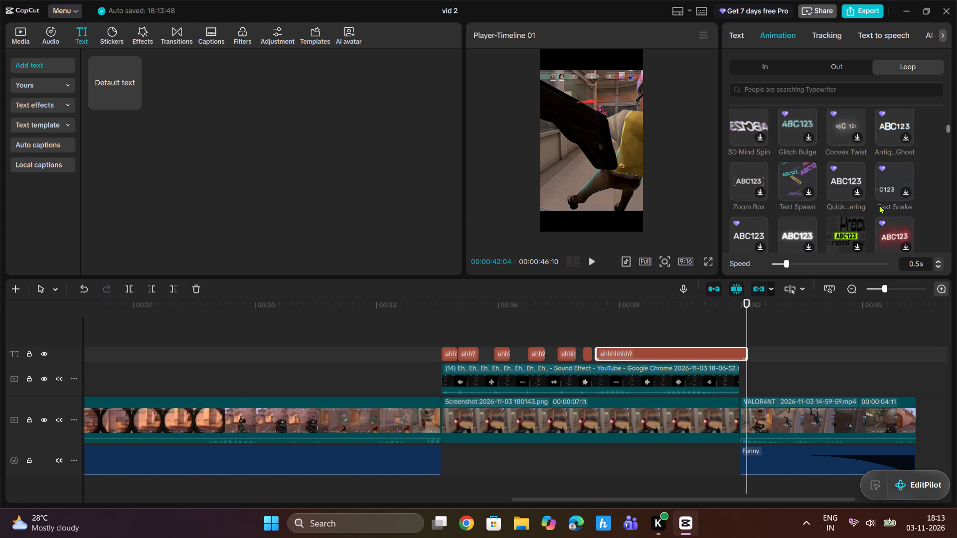
left_click(828, 91)
left_click(748, 120)
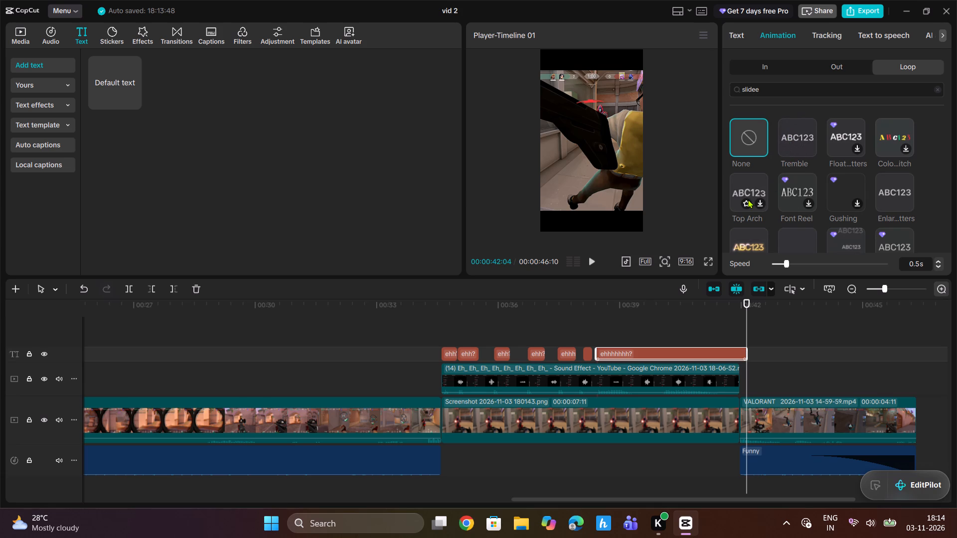
scroll(897, 210, "down", 2)
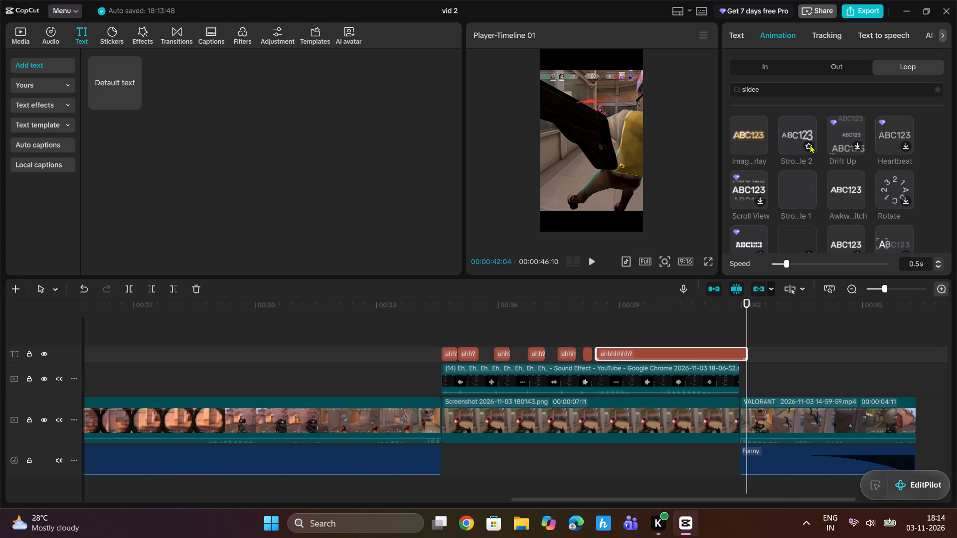
left_click(787, 125)
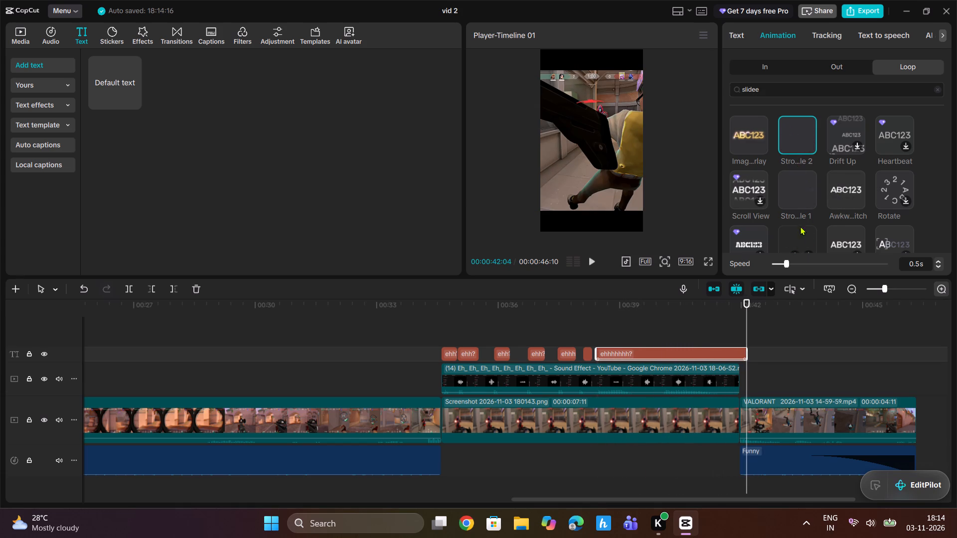
scroll(807, 218, "down", 1)
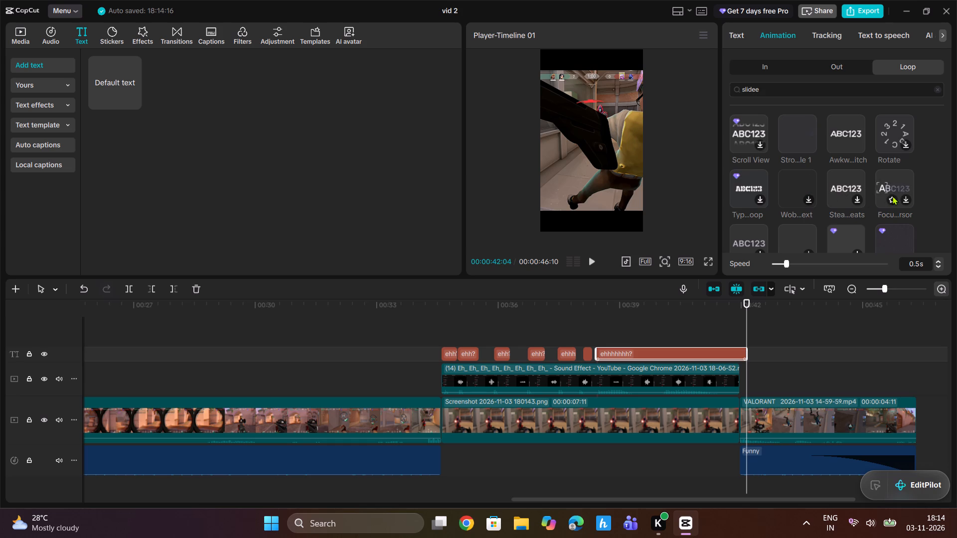
left_click(906, 198)
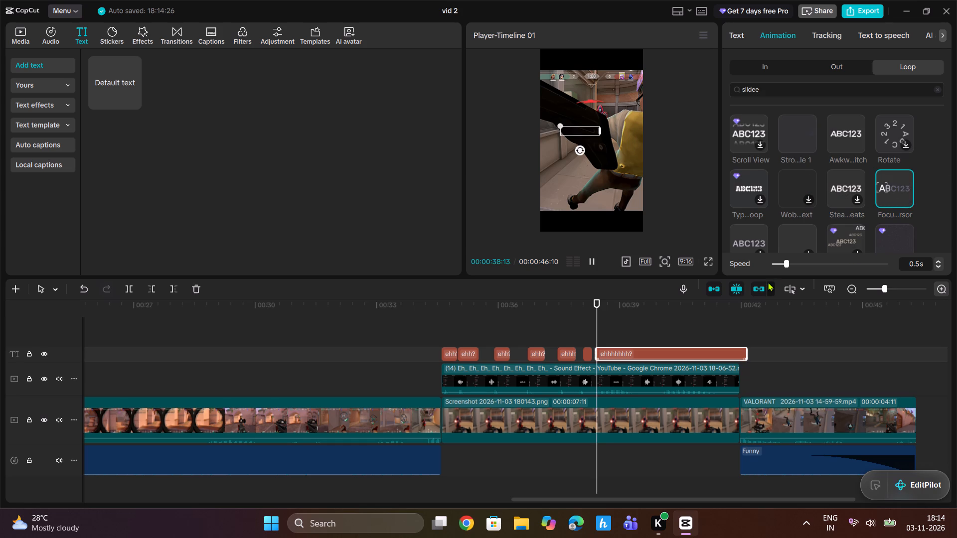
Split the last "ehhhhhhh?" text at 00:00:39:15.
key("space")
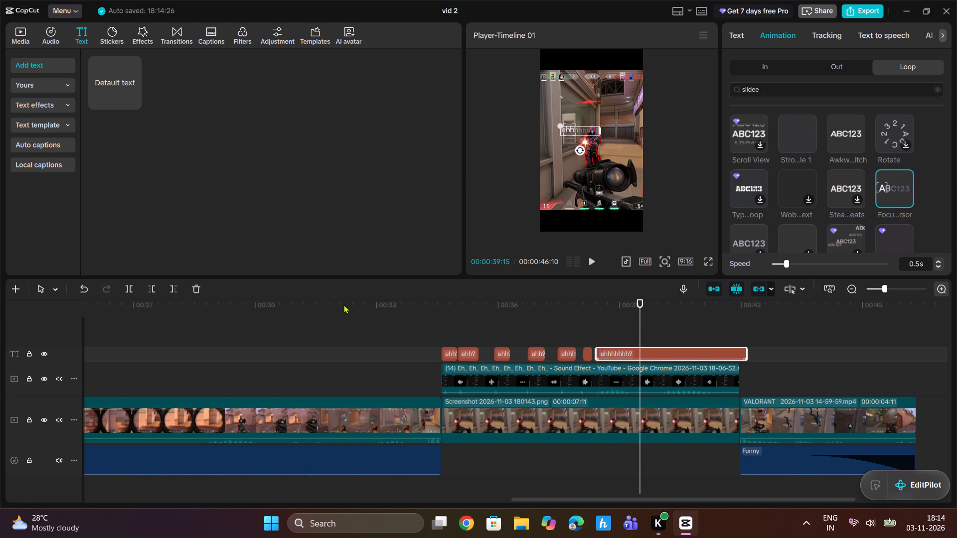
left_click(131, 288)
Trim the start of the second "ehhhhhhh?" piece to about 00:00:40:02, in time with the next "Eh" sound.
key("space")
key("space")
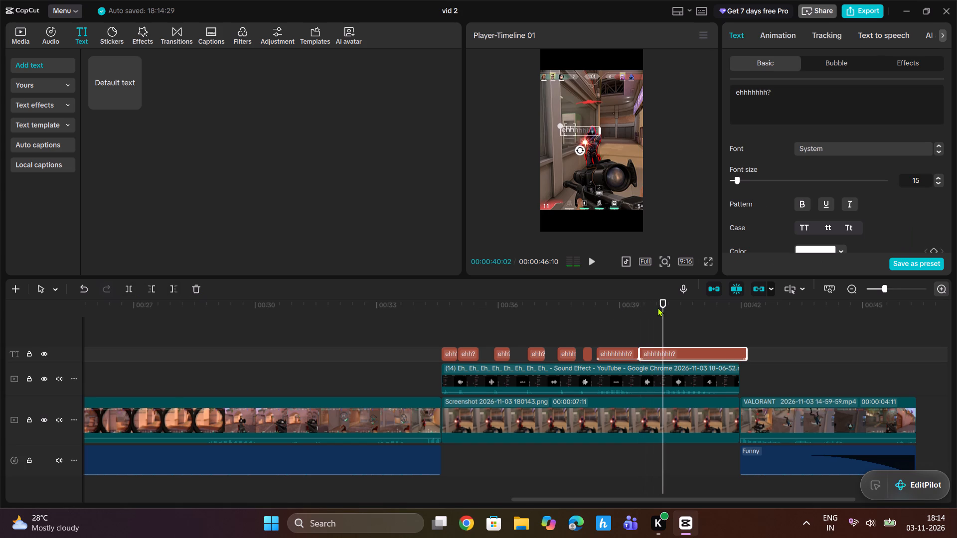
left_click_drag(638, 352, 659, 352)
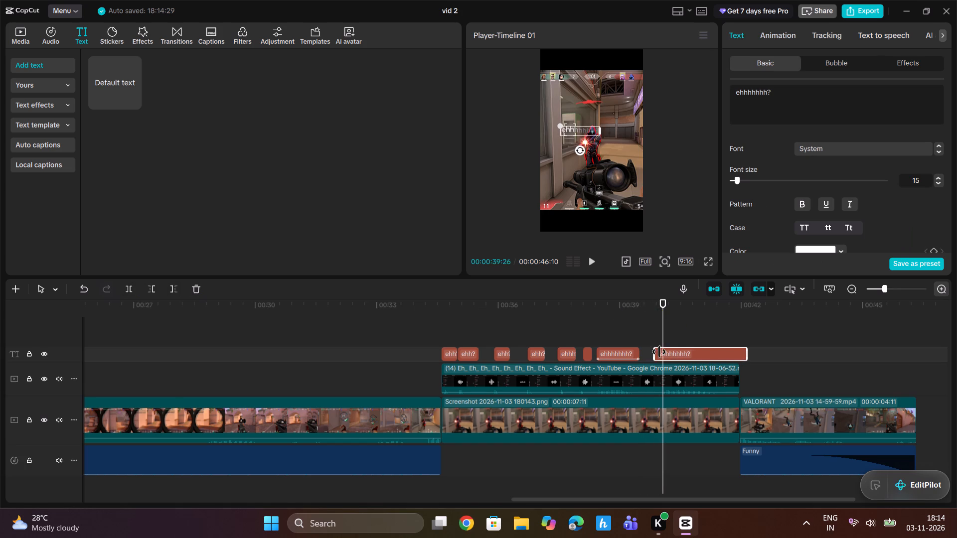
left_click_drag(659, 352, 662, 352)
Play the ending and shorten the last text, the sound-effect clip and the freeze-frame screenshot to end together at about 00:00:41:20.
key("space")
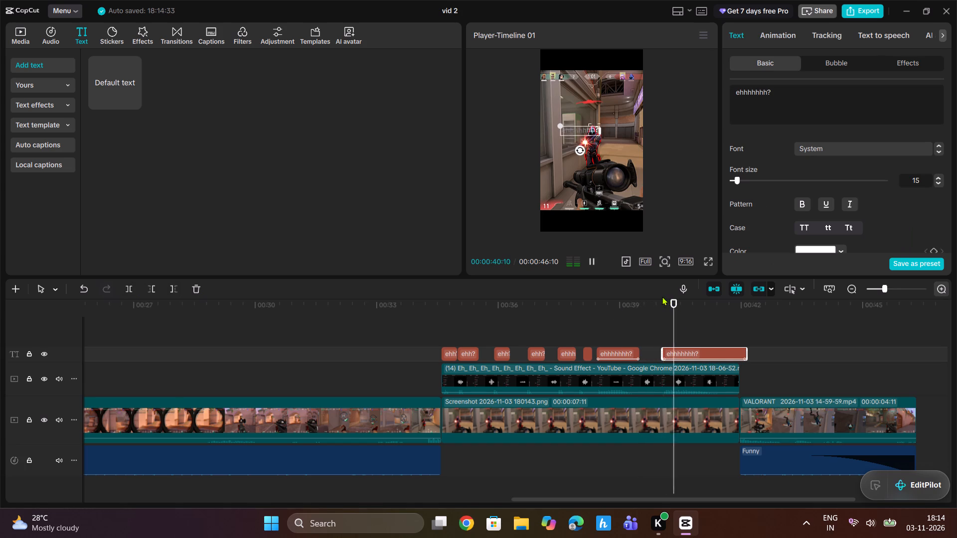
key("space")
key("space")
key("space")
key("space")
key("space")
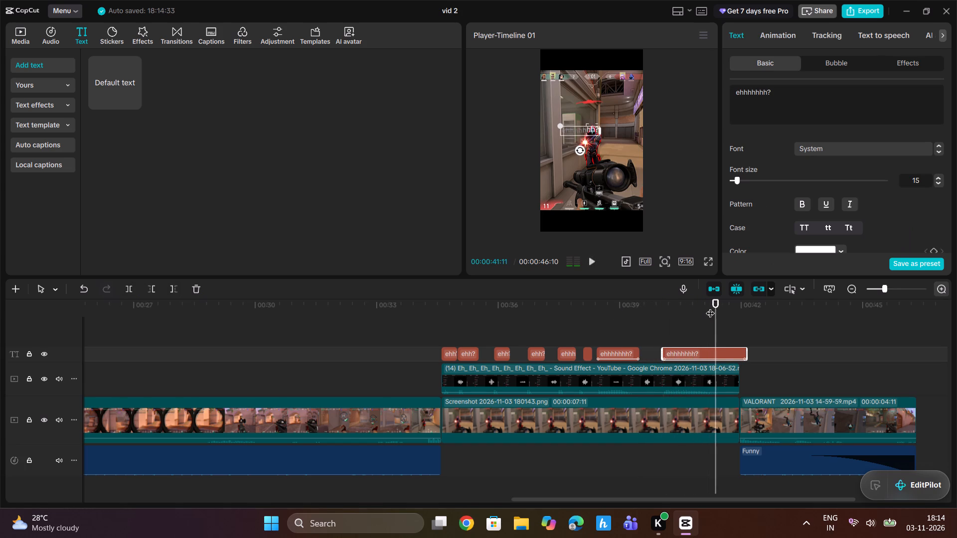
key("space")
key("space")
left_click_drag(749, 348, 730, 351)
left_click_drag(738, 370, 729, 370)
left_click(728, 414)
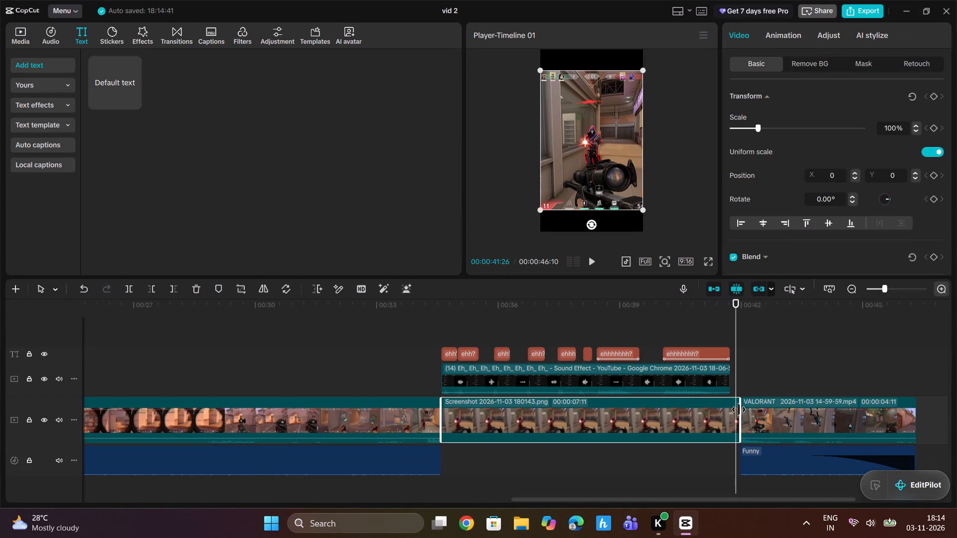
left_click_drag(739, 409, 728, 409)
Tilt the last "ehhhhhhh?" text slightly counterclockwise and place it just right of the enemy's head in the frame.
left_click_drag(740, 307, 674, 330)
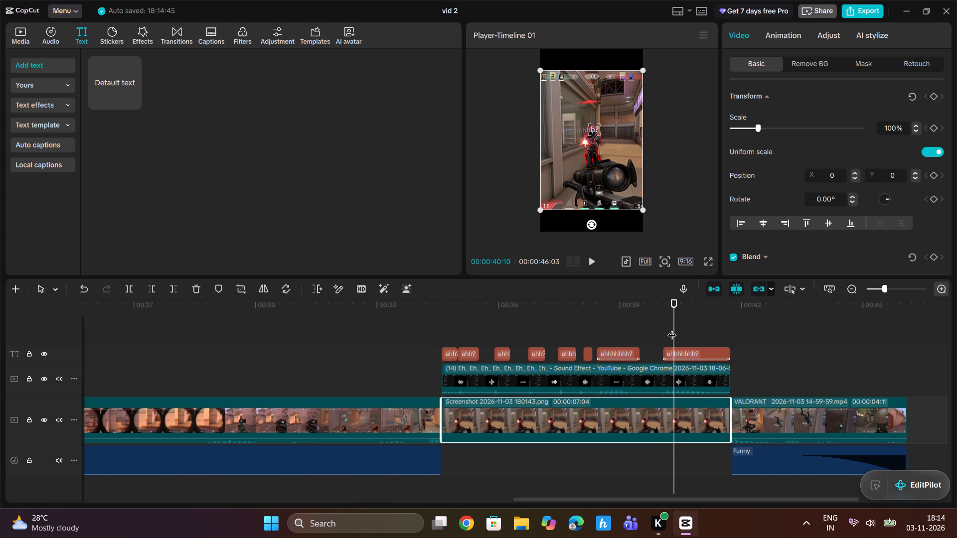
left_click(689, 351)
left_click_drag(583, 132, 598, 124)
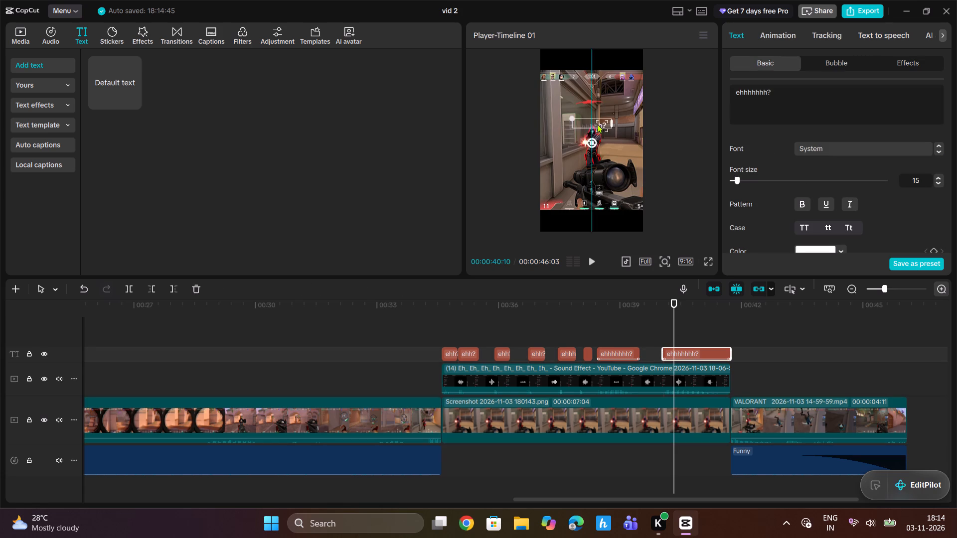
left_click_drag(598, 124, 602, 121)
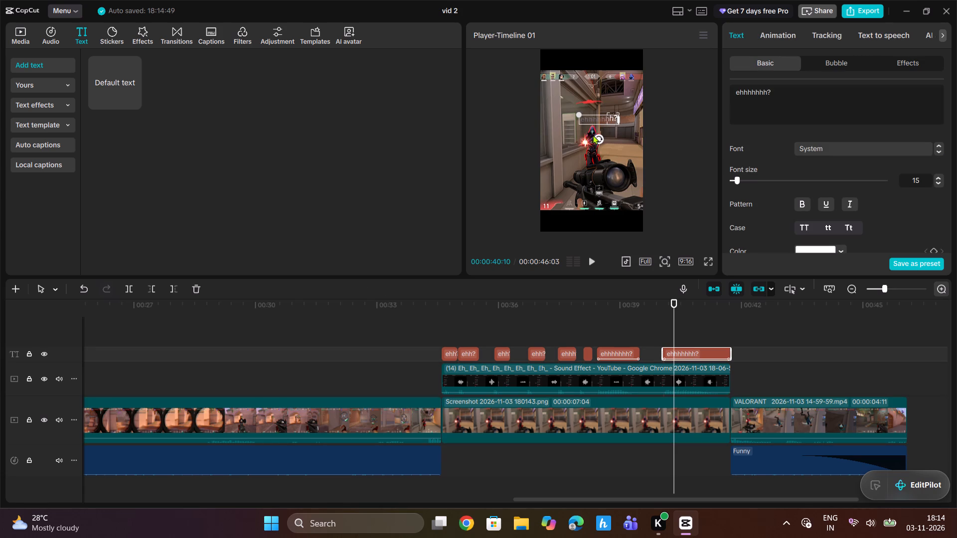
left_click_drag(597, 136, 606, 152)
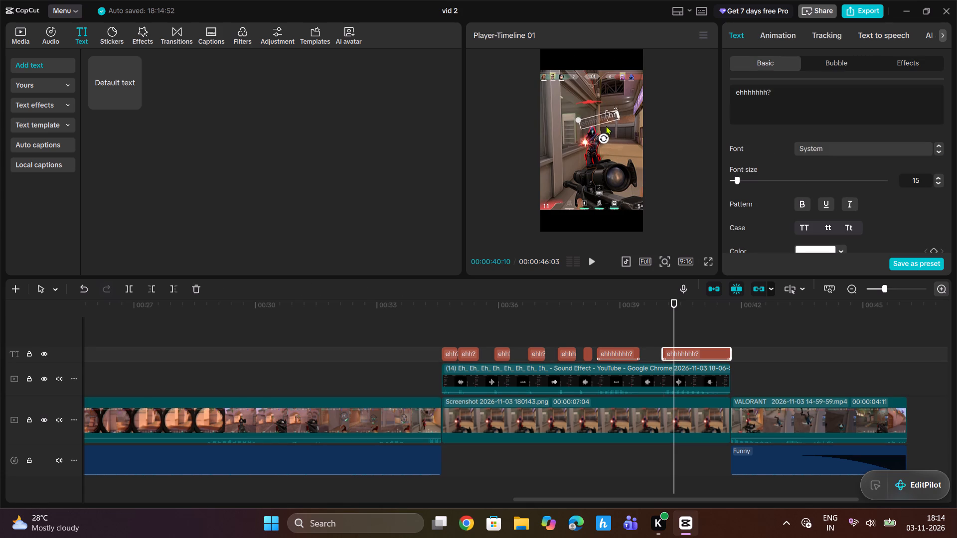
left_click_drag(604, 118, 616, 134)
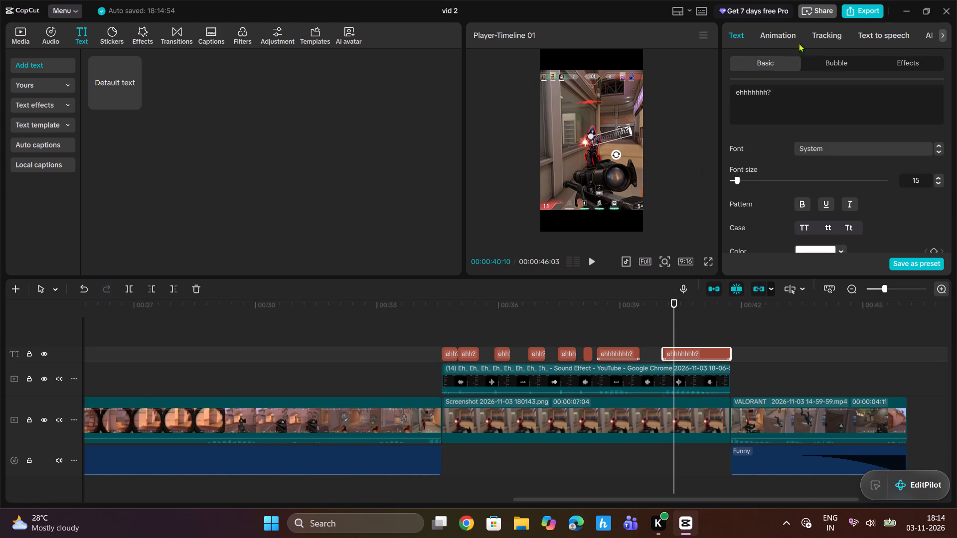
Remove the loop animation from the last "ehhhhhhh?" text.
left_click(780, 34)
scroll(834, 186, "down", 1)
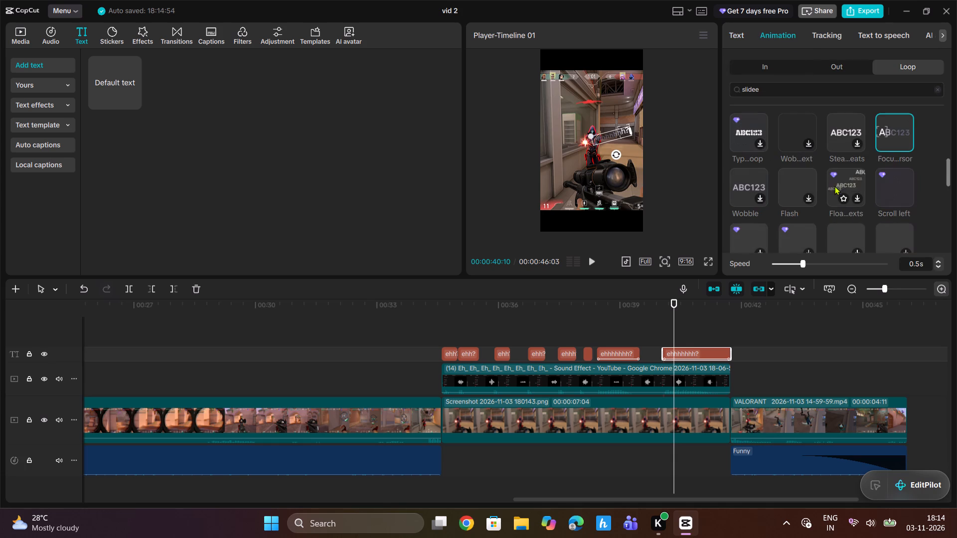
scroll(815, 191, "down", 1)
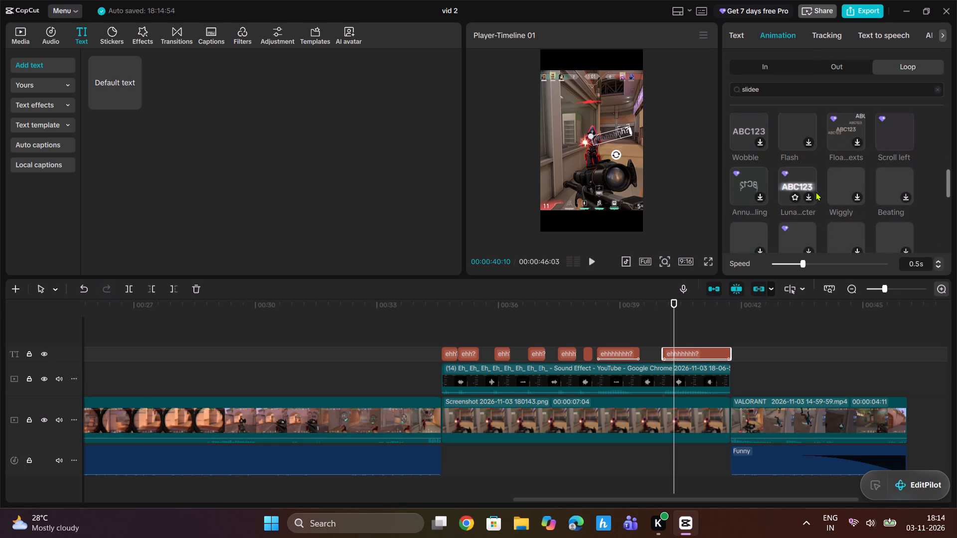
left_click(757, 67)
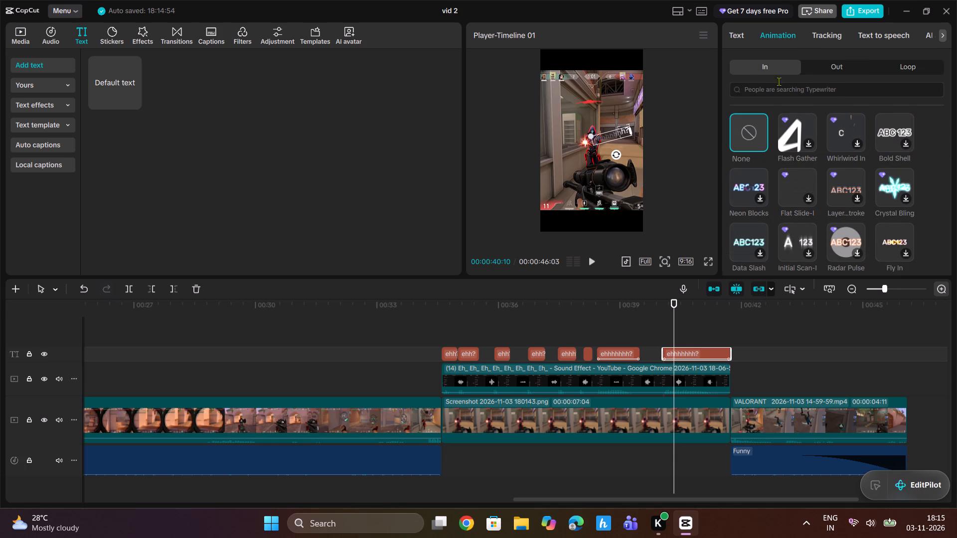
left_click(902, 67)
scroll(773, 176, "up", 6)
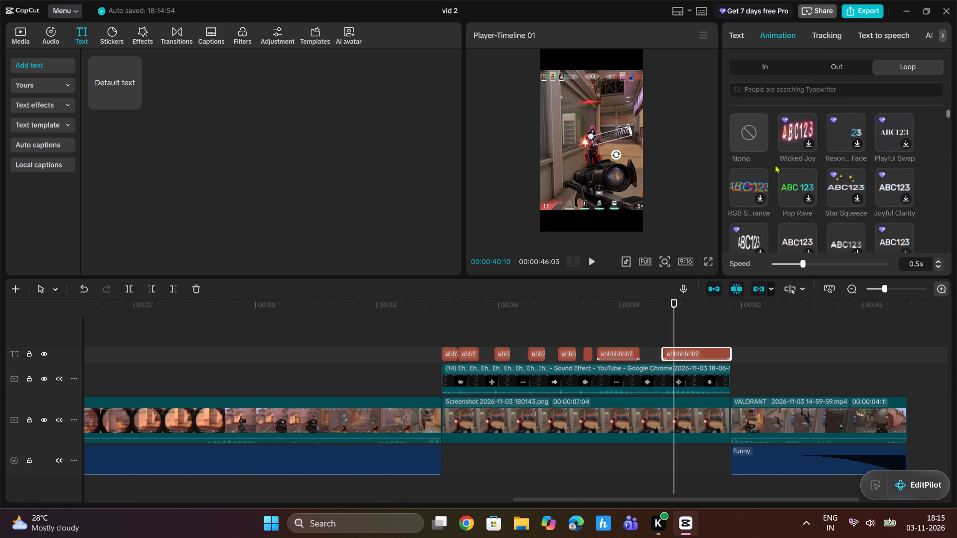
scroll(769, 148, "up", 1)
left_click(740, 136)
Search the In animations for "slidee" and apply Slide…nfurl to the last "ehhhhhhh?" text.
left_click(765, 70)
scroll(829, 203, "down", 2)
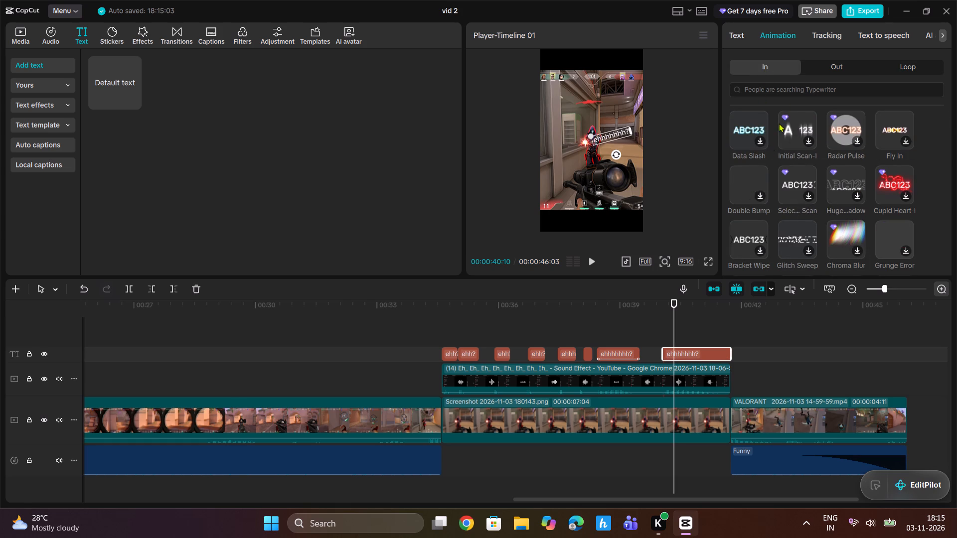
left_click(799, 91)
left_click(756, 122)
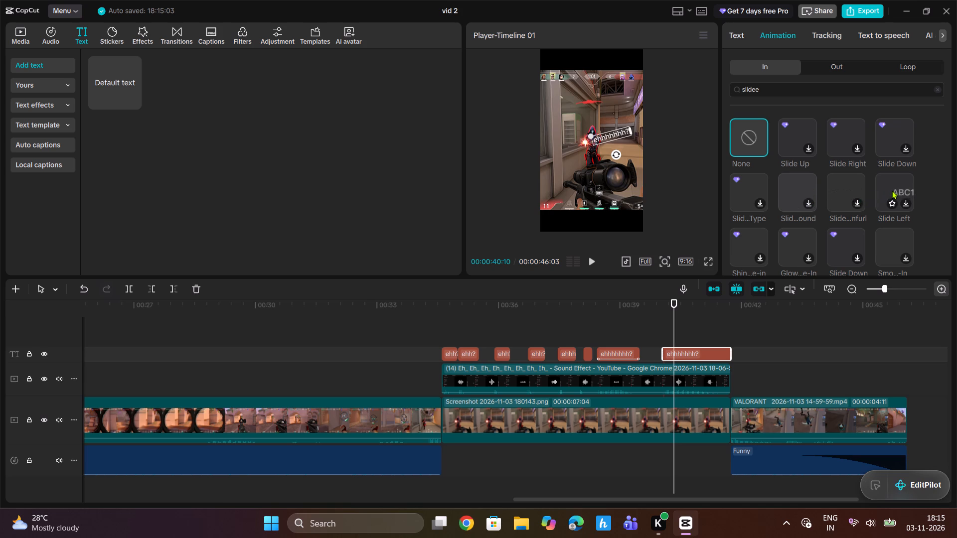
left_click(855, 199)
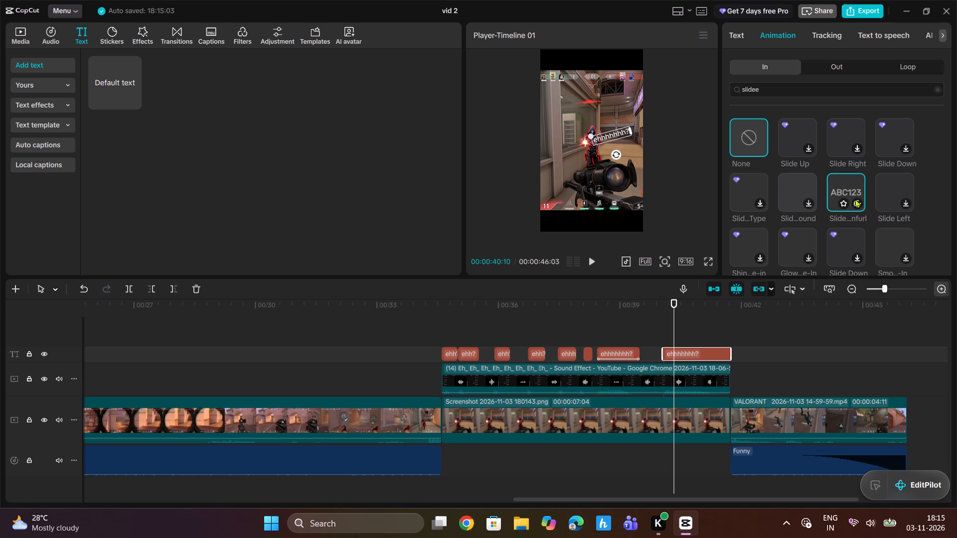
Apply the Slide…nfurl In animation to the second-to-last "ehhhhhhh?" text.
left_click(598, 318)
left_click(618, 344)
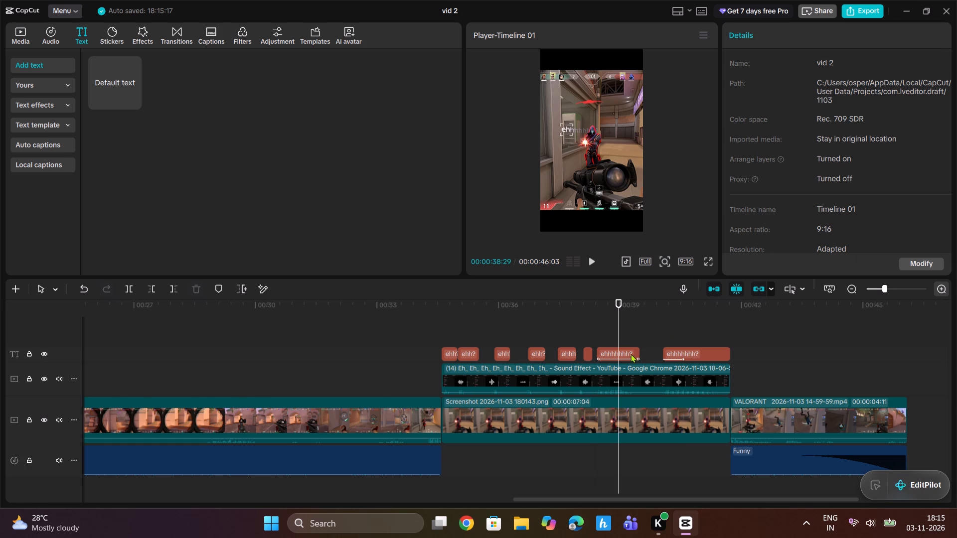
left_click(630, 355)
left_click(782, 33)
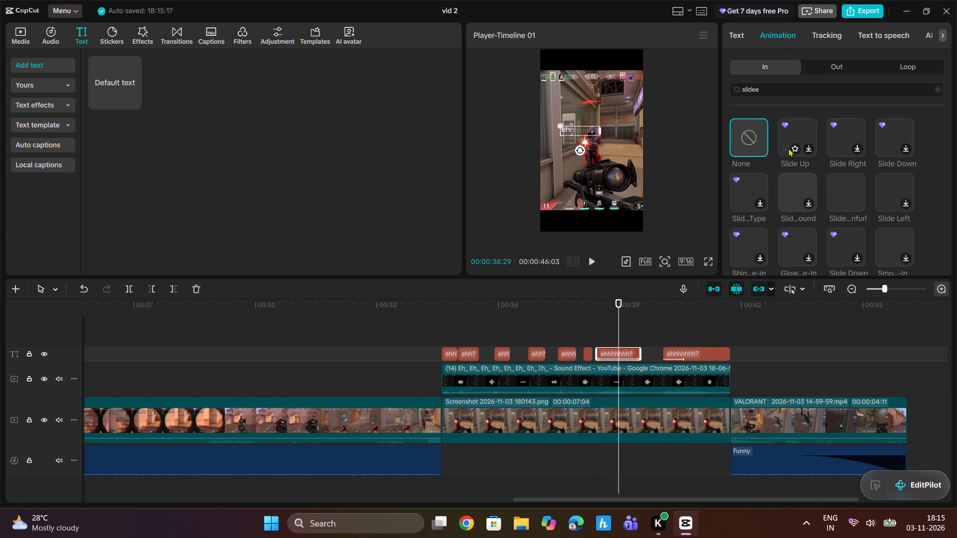
left_click(852, 190)
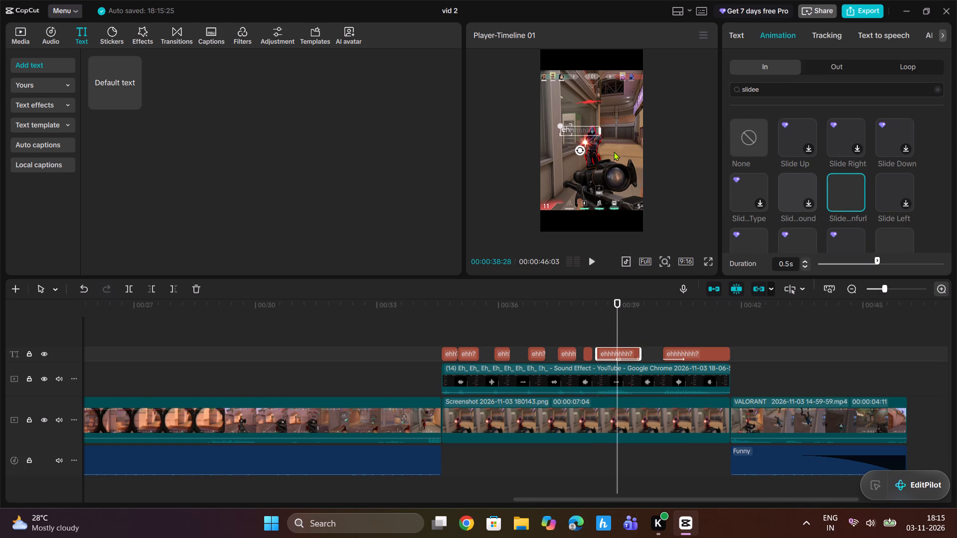
Rotate the second-to-last "ehhhhhhh?" text to about -16° and move it below and left of the enemy.
left_click_drag(583, 147, 599, 165)
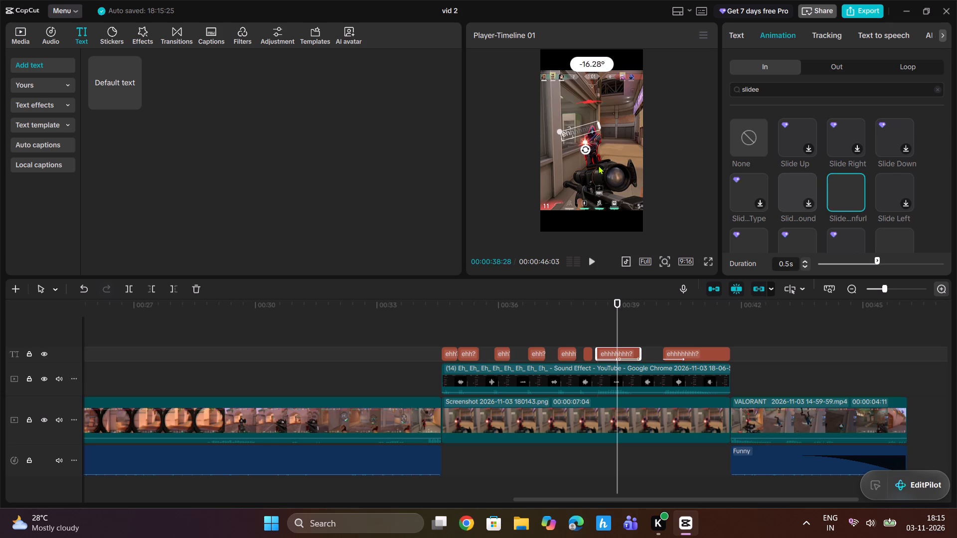
left_click_drag(599, 165, 598, 165)
left_click_drag(590, 127, 586, 160)
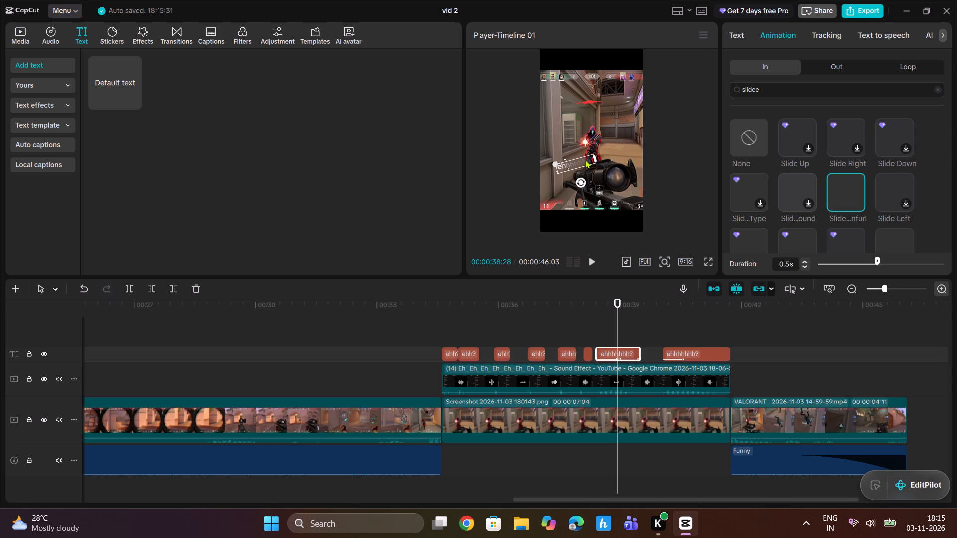
Move the last "ehhhhhhh?" text to just above the enemy's head in the frame.
left_click_drag(614, 308, 660, 310)
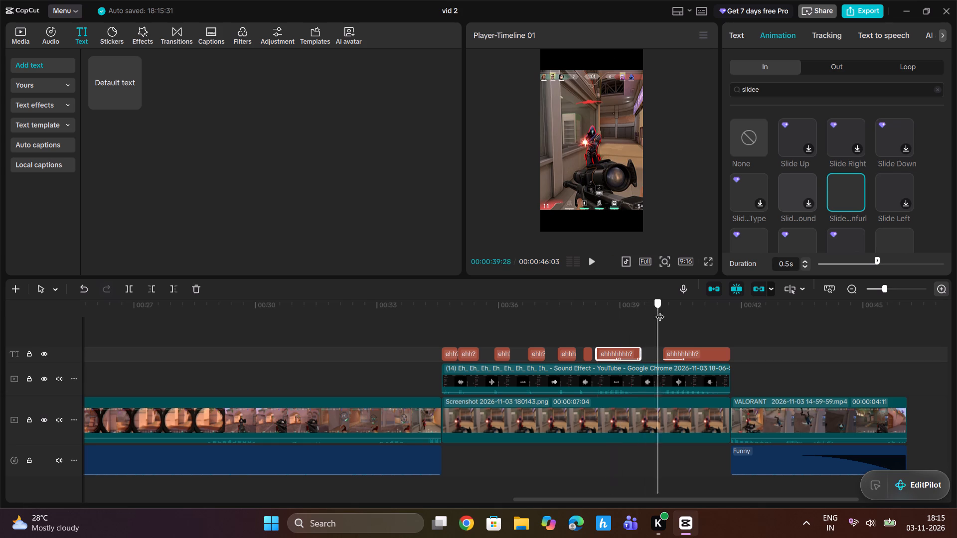
left_click_drag(660, 310, 680, 311)
left_click(616, 133)
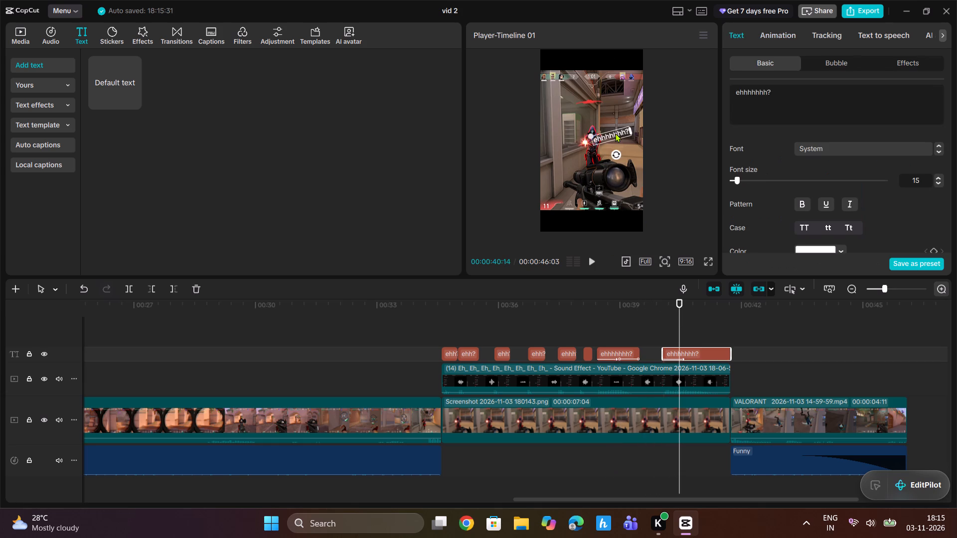
left_click_drag(616, 131, 607, 115)
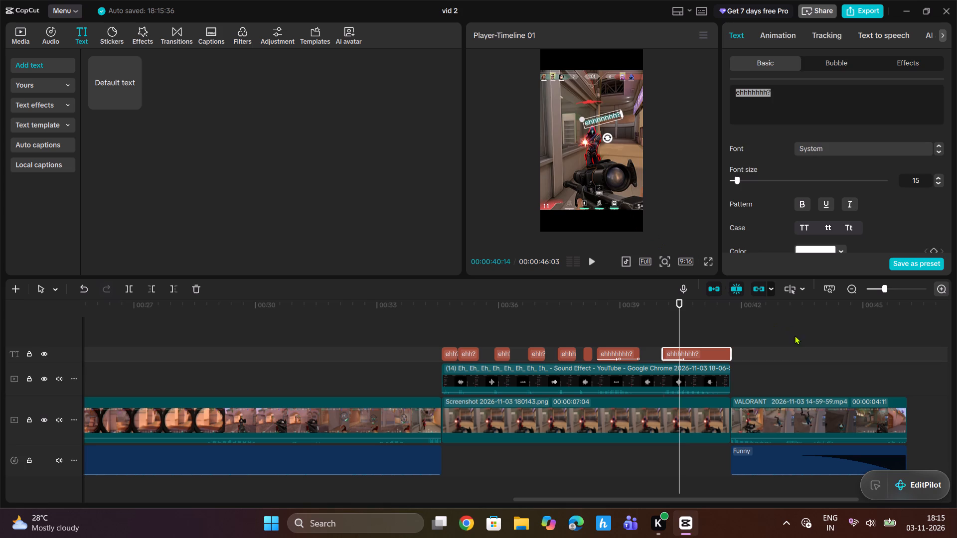
Play back the texts over the screenshot clip and remove the Loop animation from the second-to-last "ehhhhhhh?" text.
left_click(795, 336)
left_click(695, 313)
left_click_drag(694, 313, 406, 345)
key("space")
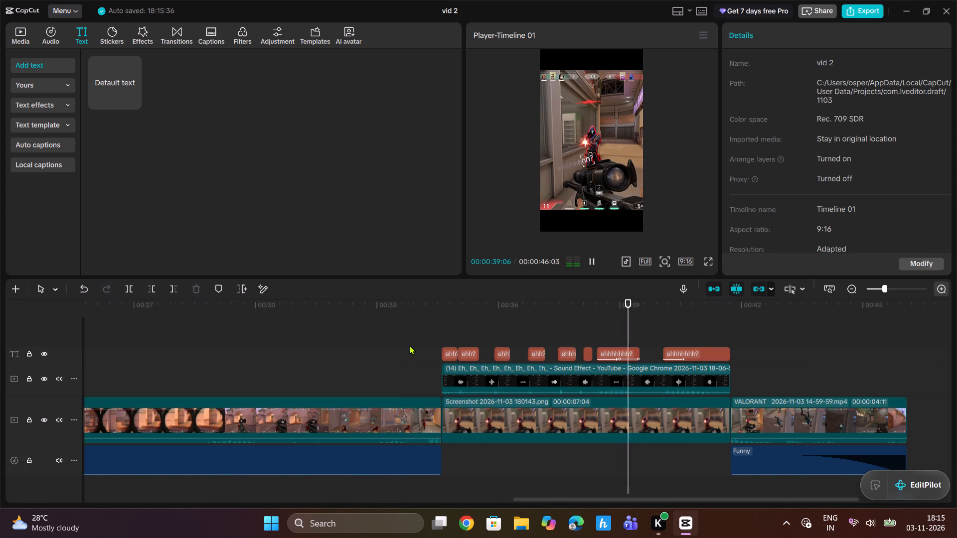
key("space")
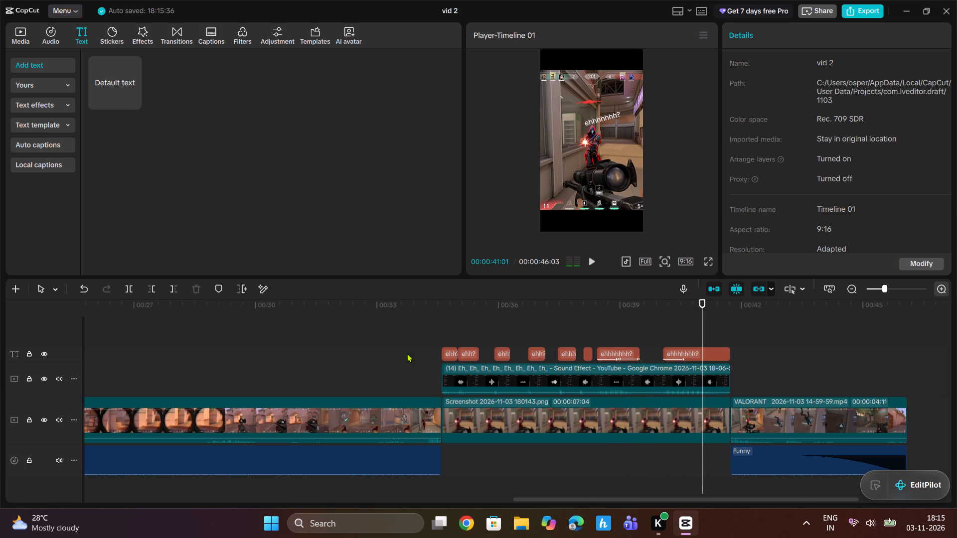
left_click(625, 349)
left_click(787, 36)
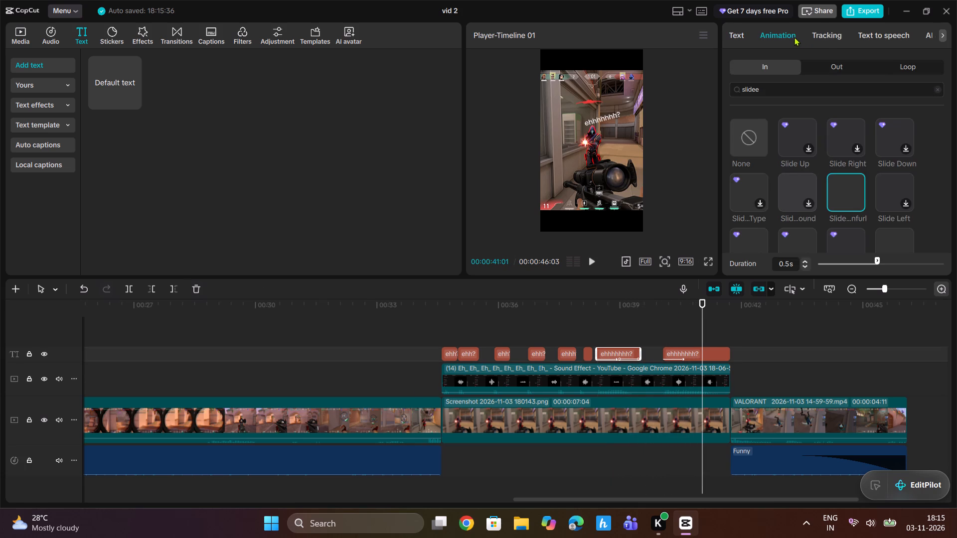
left_click(897, 70)
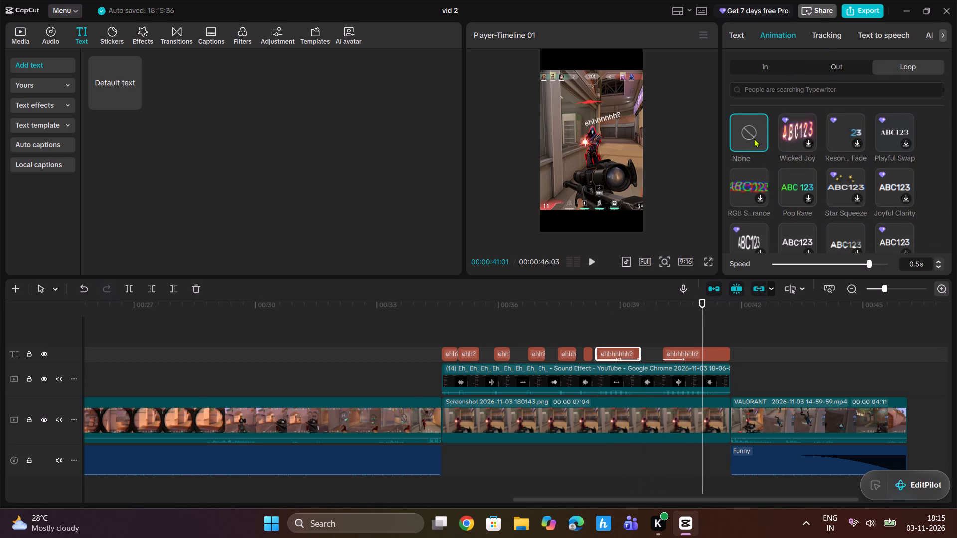
left_click(759, 135)
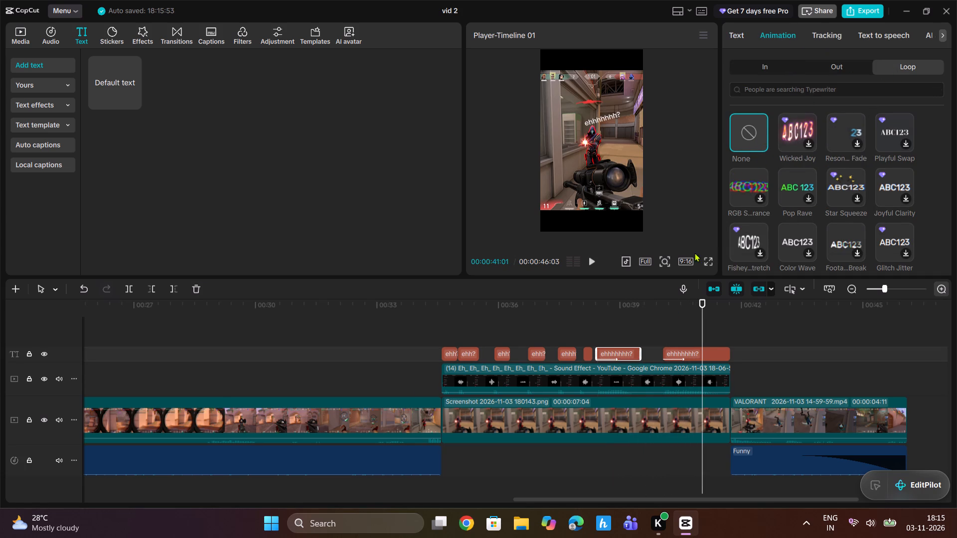
Replay the second-to-last "ehhhhhhh?" text and trim its end slightly shorter to fit the sound effect.
left_click(631, 320)
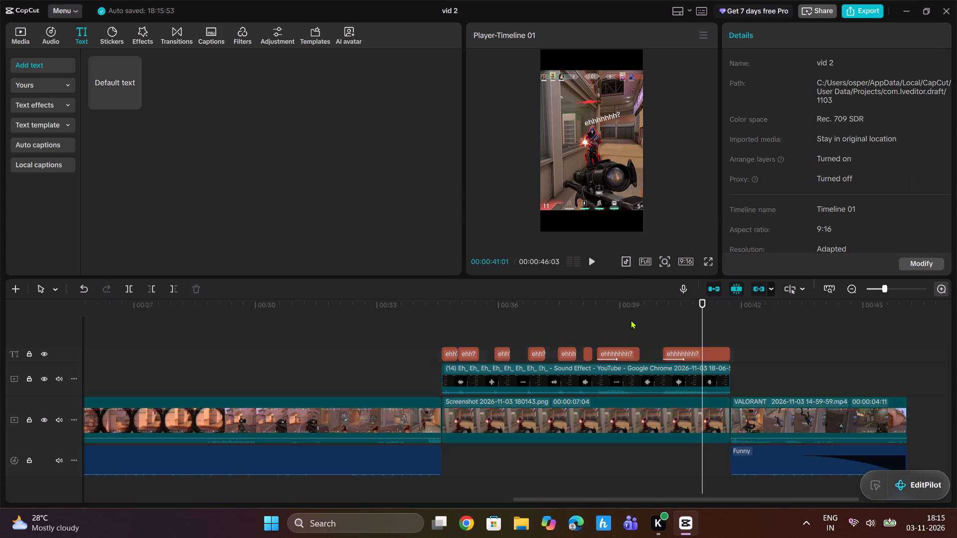
left_click_drag(631, 320, 570, 324)
key("space")
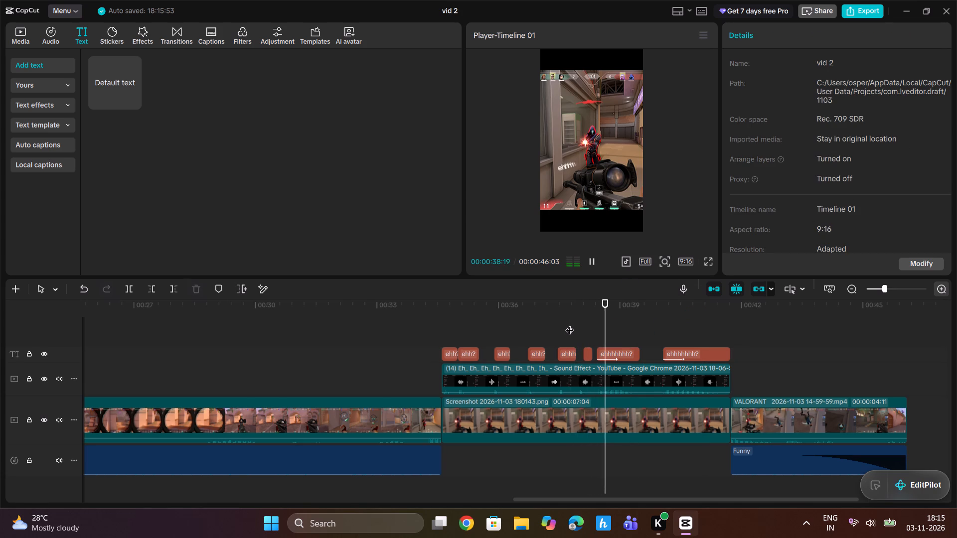
key("space")
key("space")
key("space")
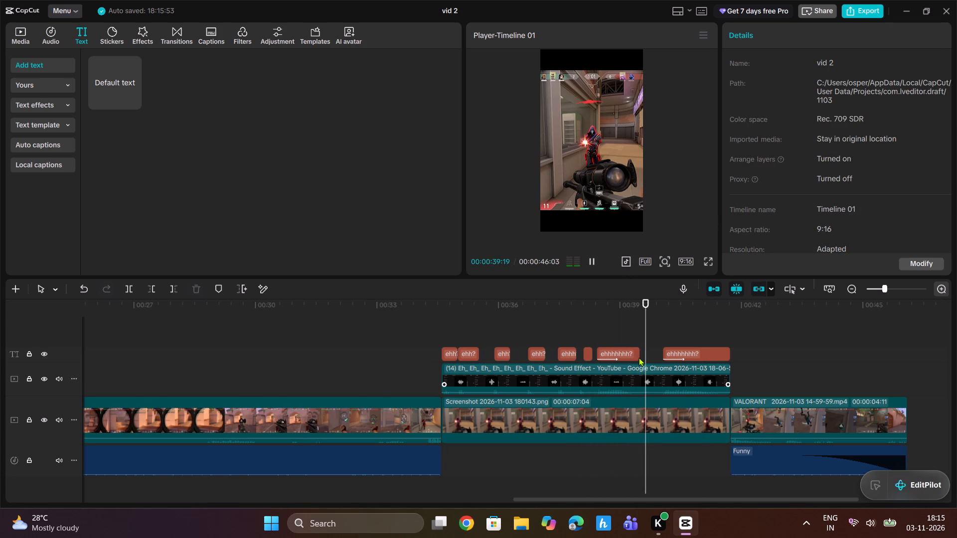
left_click_drag(638, 350, 629, 352)
Play through the last two texts and extend the start of the last "ehhhhhhh?" text slightly earlier.
left_click(595, 314)
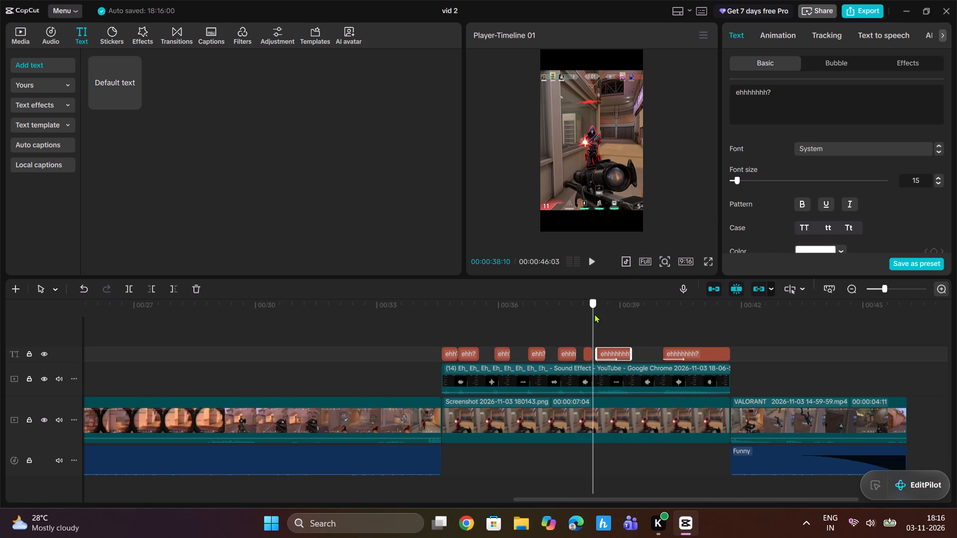
key("space")
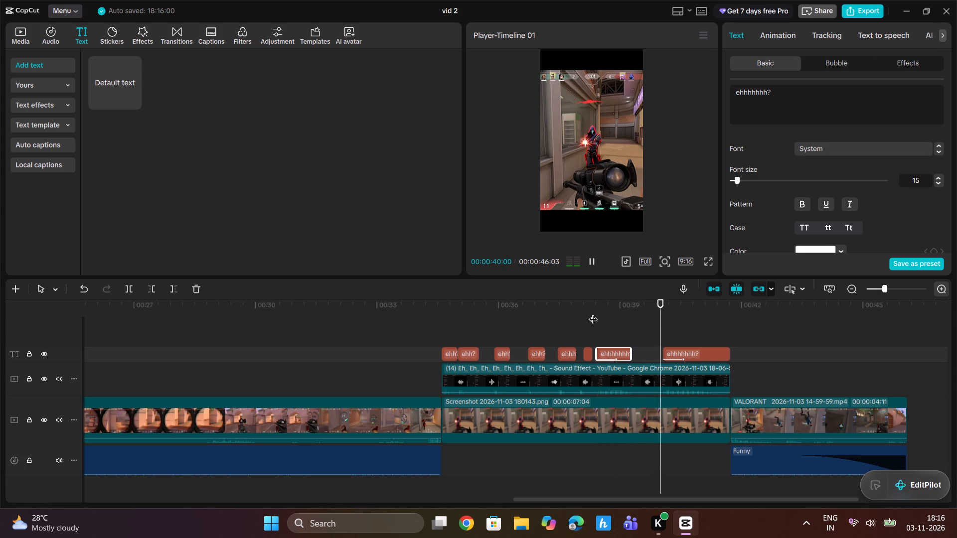
key("space")
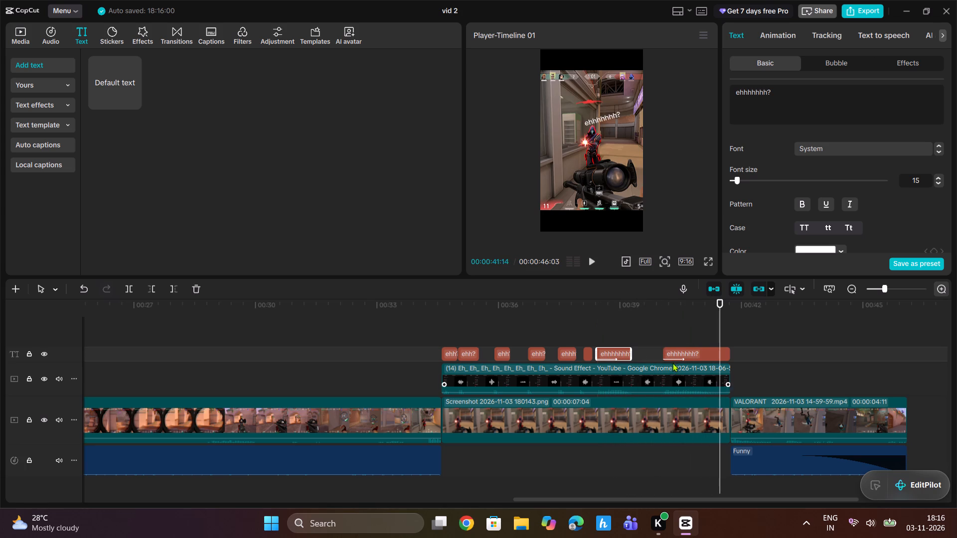
left_click(664, 351)
Trim the ends of the last "ehhhhhhh?" text, the "Eh" sound effect clip and the screenshot clip to match, with the screenshot lasting 00:00:06:29.
left_click(657, 329)
left_click_drag(657, 329, 651, 330)
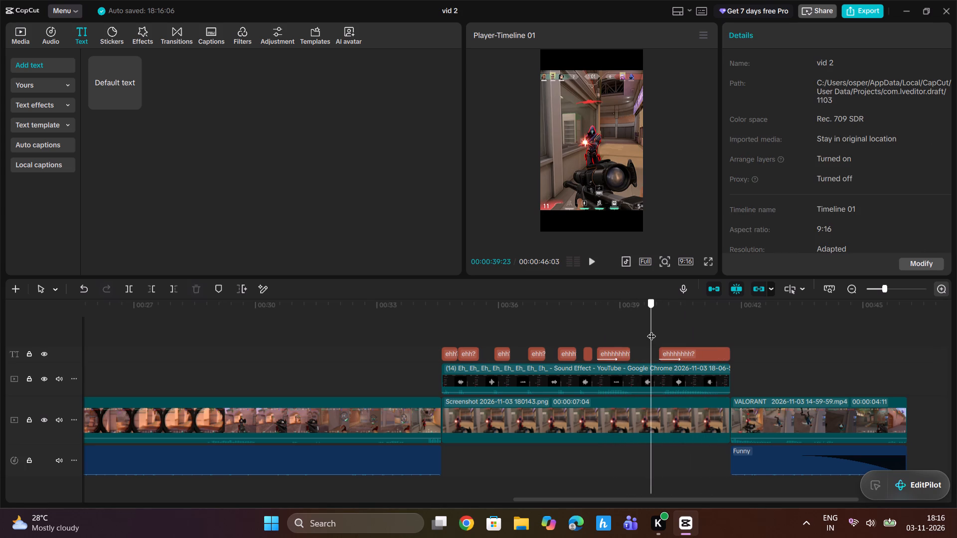
left_click_drag(651, 330, 650, 331)
key("space")
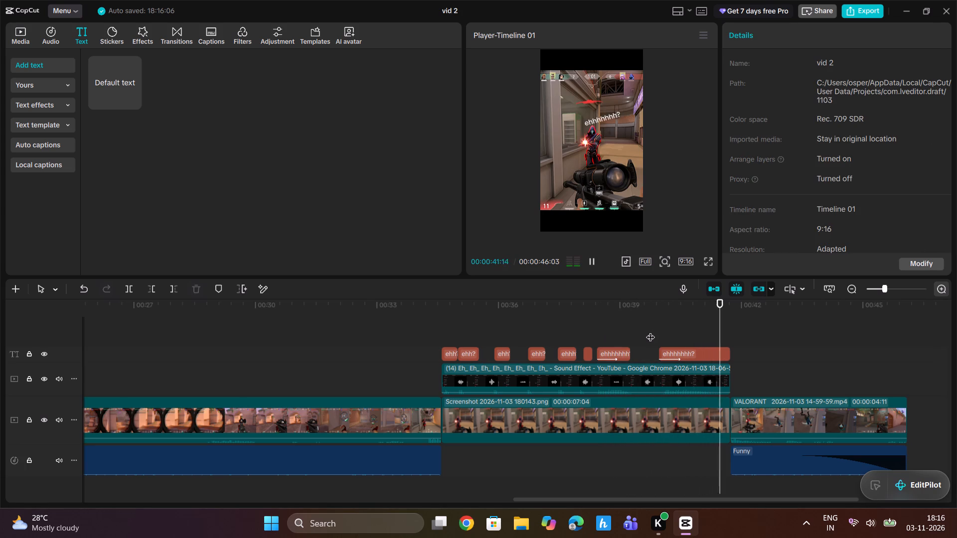
key("space")
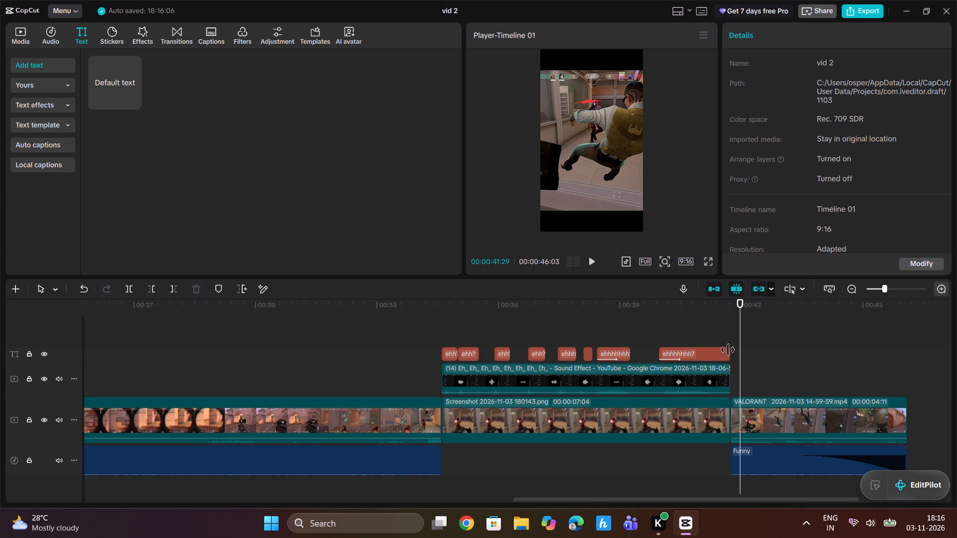
left_click_drag(727, 350, 721, 352)
left_click_drag(729, 371, 724, 372)
left_click(725, 411)
left_click_drag(731, 411, 725, 411)
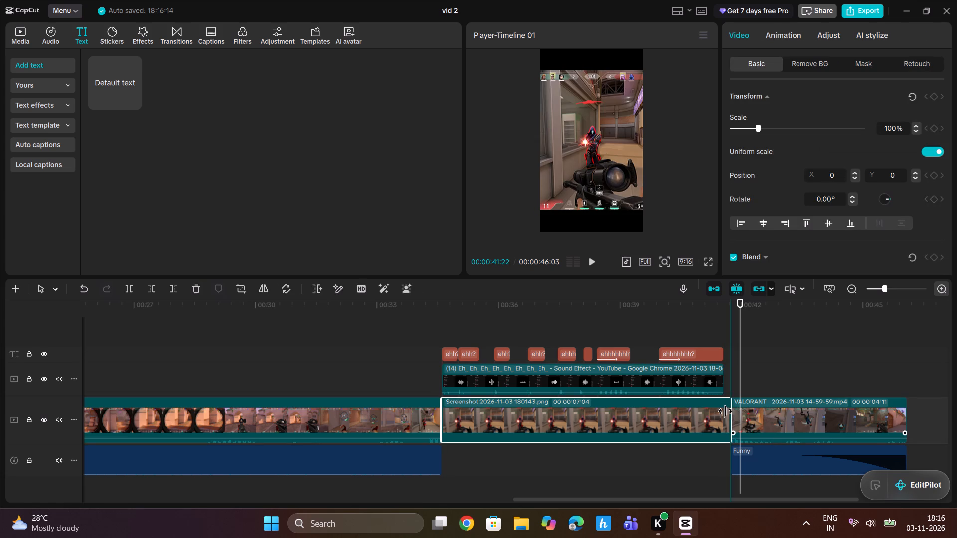
left_click_drag(725, 411, 722, 412)
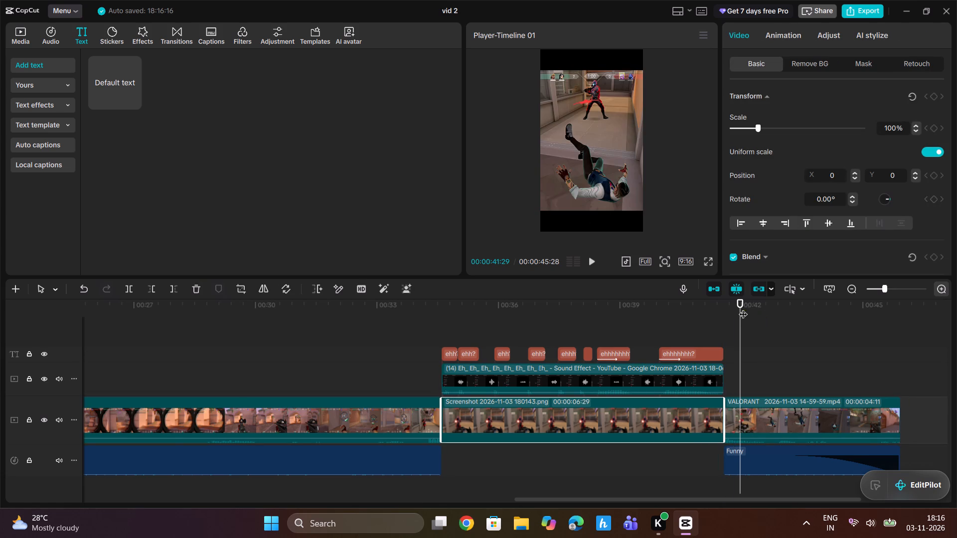
Play vid 2 from the beginning to review the whole edit.
left_click_drag(743, 308, 0, 329)
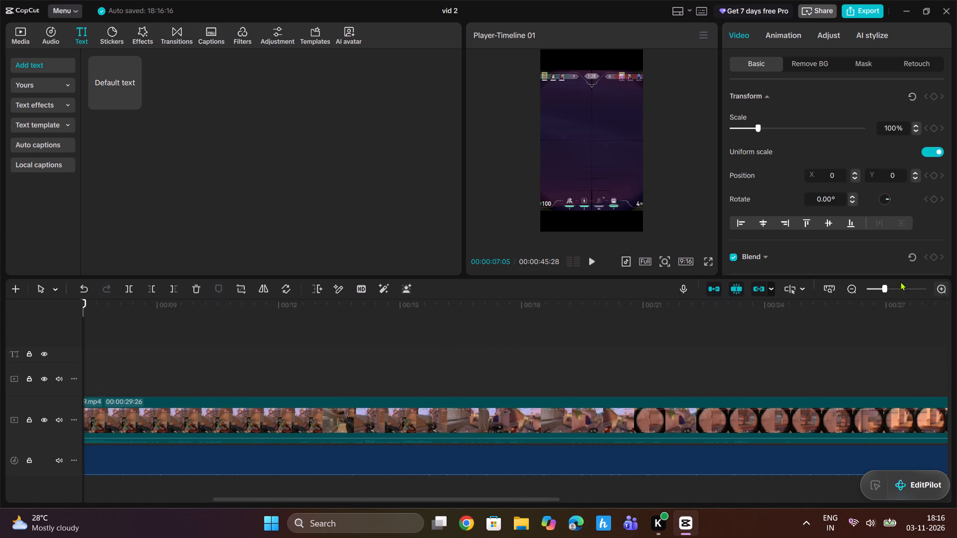
left_click_drag(876, 287, 871, 289)
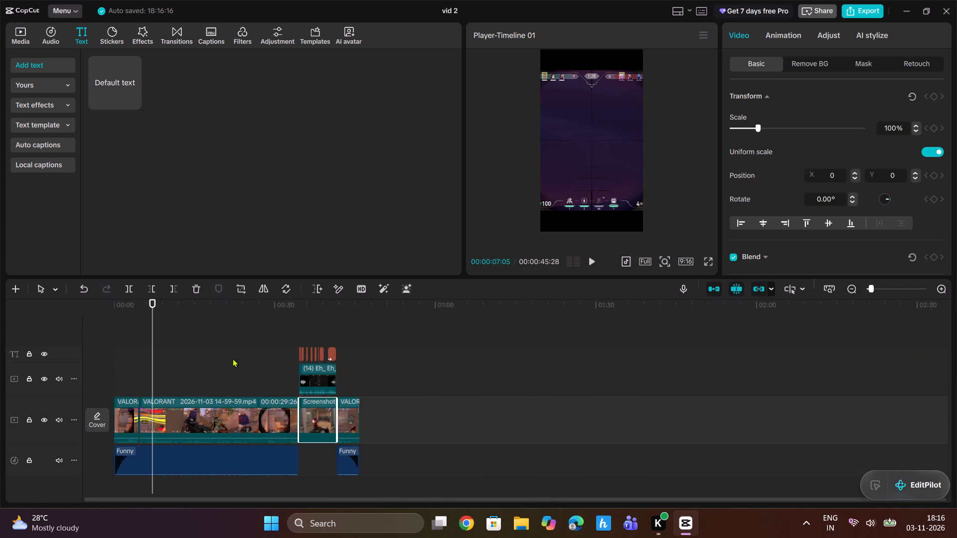
left_click_drag(150, 308, 66, 319)
key("space")
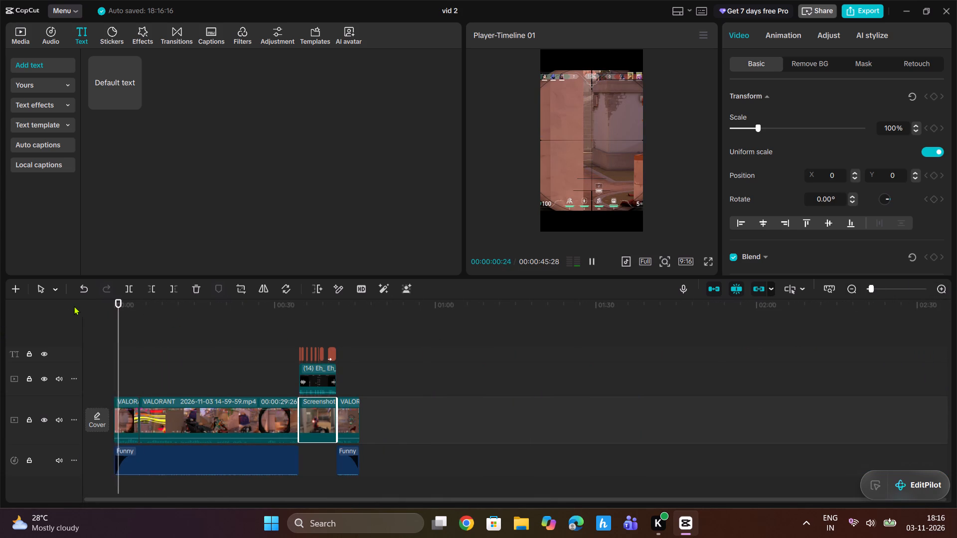
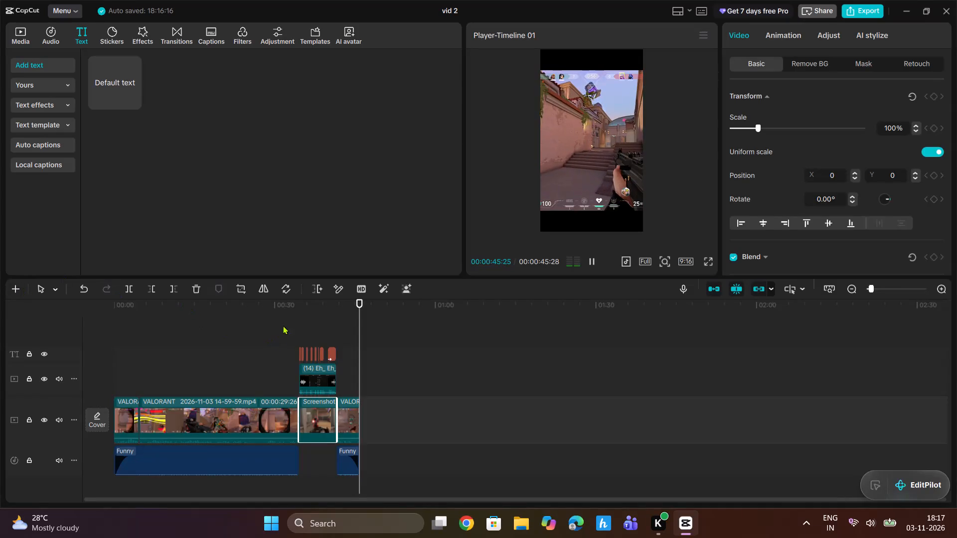
Replay the final gameplay clip after the screenshot, pausing repeatedly to decide where the video should end.
left_click_drag(363, 305, 340, 332)
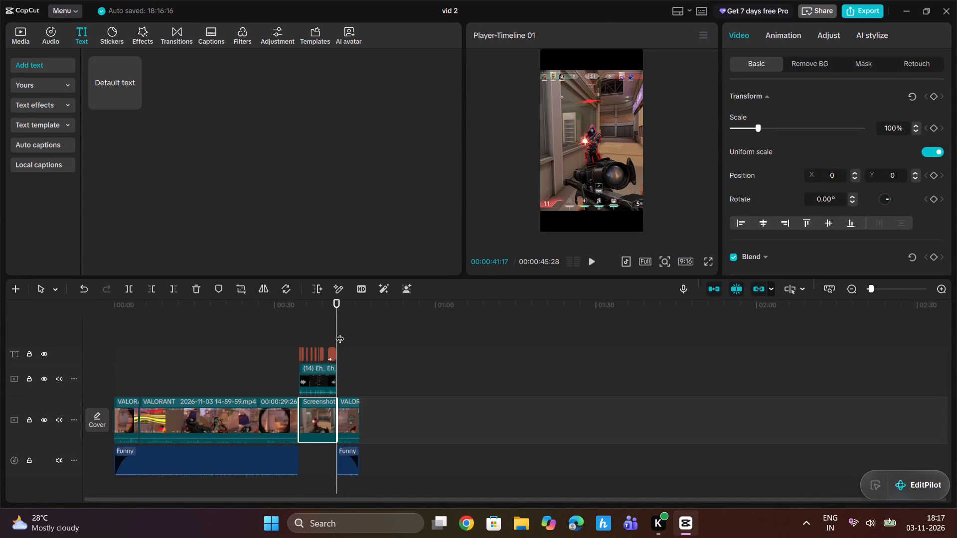
key("space")
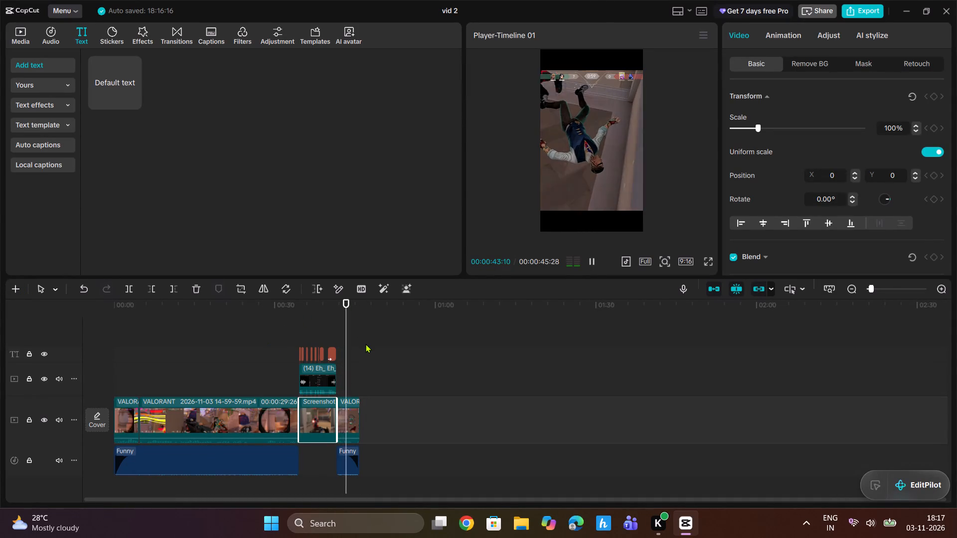
key("space")
key("space")
key("space")
key("space")
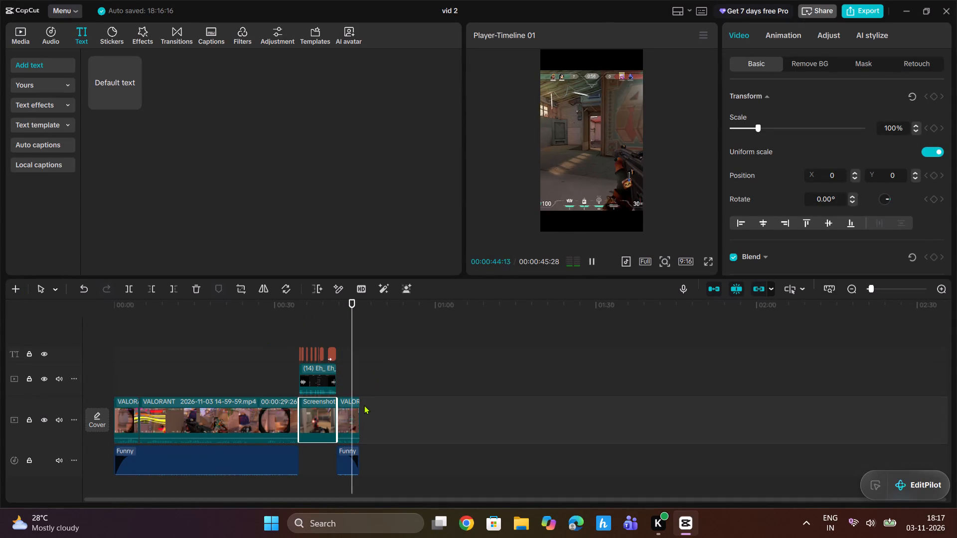
key("space")
key("space")
key("space")
key("space")
key("space")
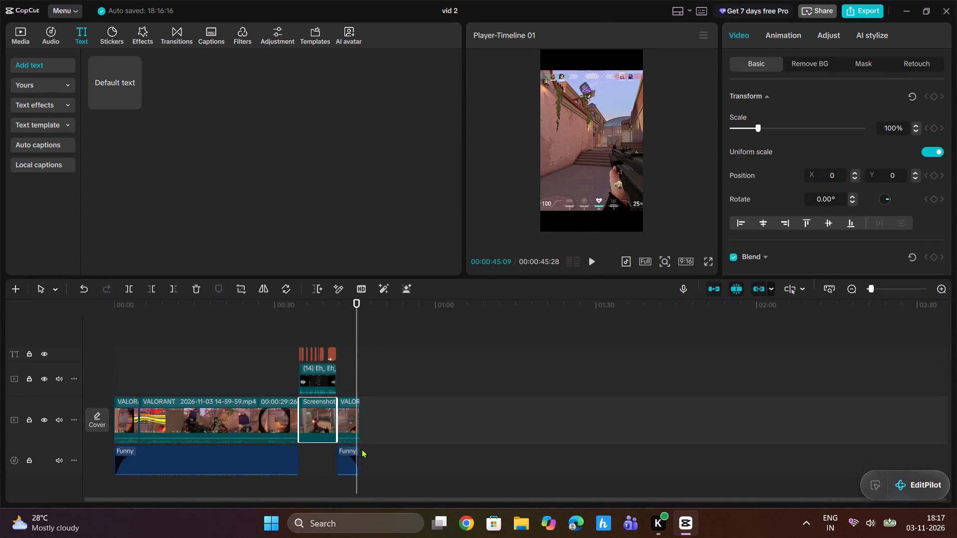
Trim the ends of the last Funny music clip and the final VALORANT clip to match, with the gameplay lasting 00:00:02:29.
left_click_drag(355, 336, 357, 347)
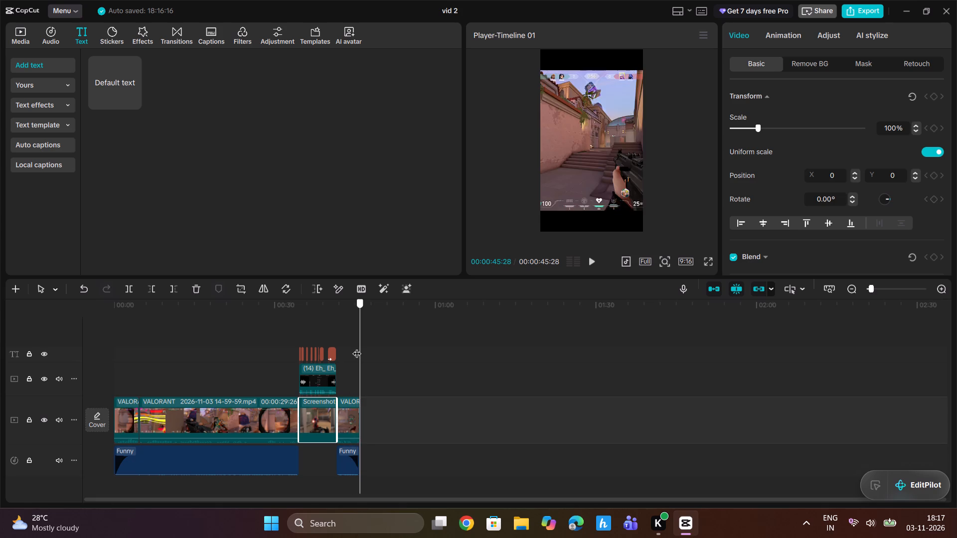
left_click_drag(357, 347, 352, 351)
left_click_drag(359, 451, 354, 452)
left_click(361, 426)
left_click(359, 416)
left_click_drag(359, 414, 355, 414)
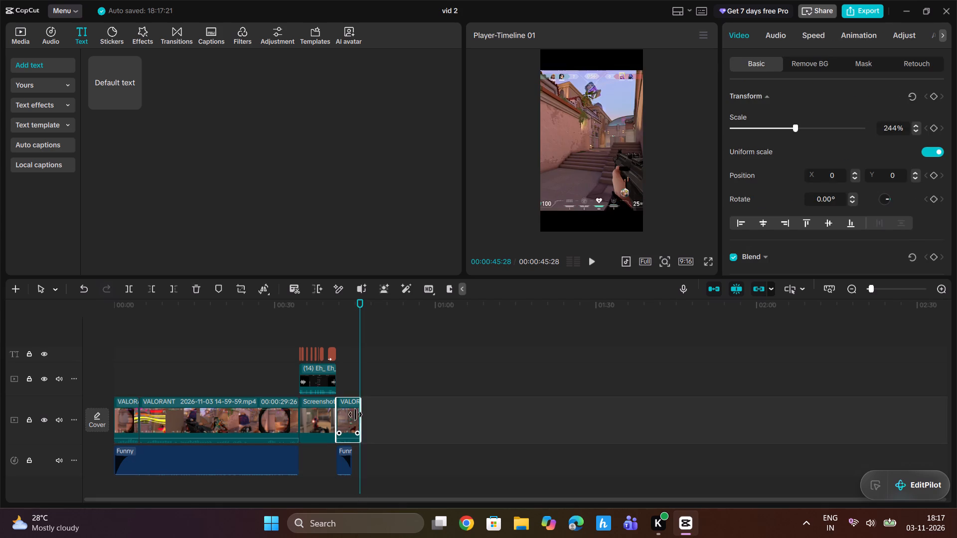
left_click_drag(355, 414, 352, 414)
Preview the imported meme-1.mp4 duck clip and add it to the main track after the final VALORANT clip.
left_click(23, 36)
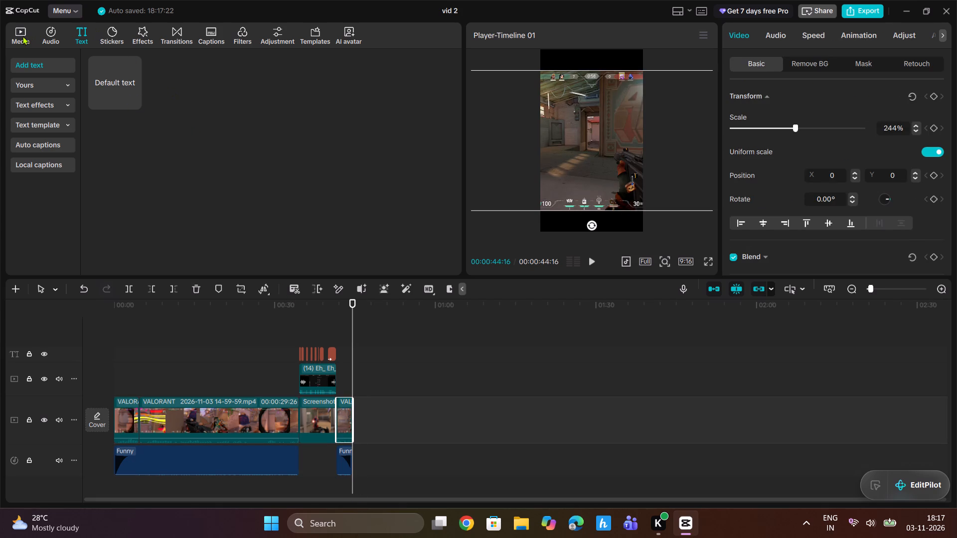
left_click(245, 134)
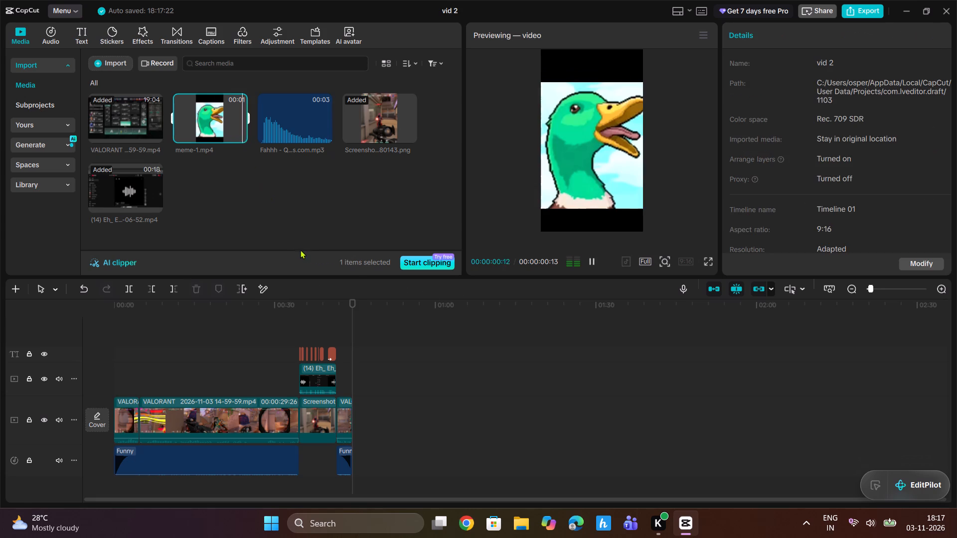
left_click(237, 131)
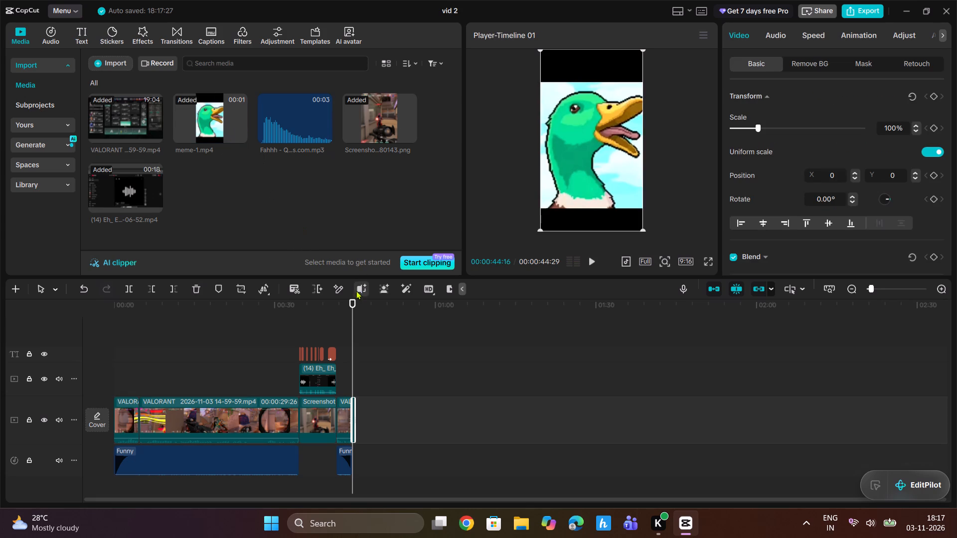
Play through the new ending and place the Fahhh sound effect on the music track just before the last Funny clip.
left_click_drag(352, 305, 335, 311)
key("space")
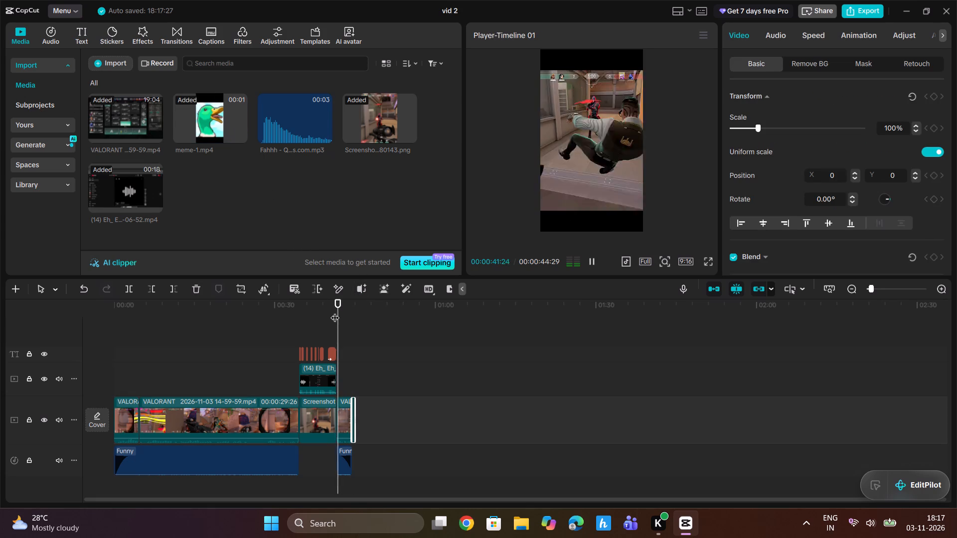
key("space")
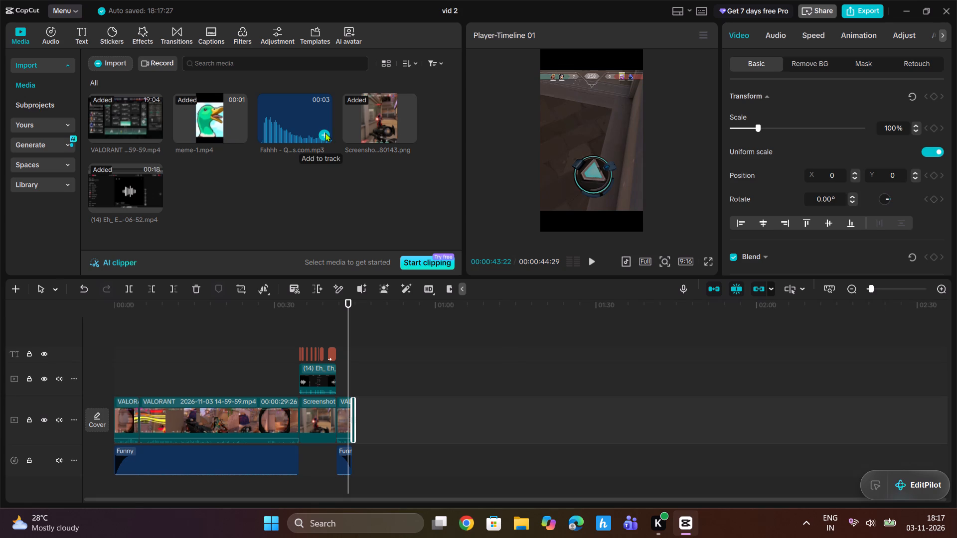
left_click_drag(296, 123, 372, 443)
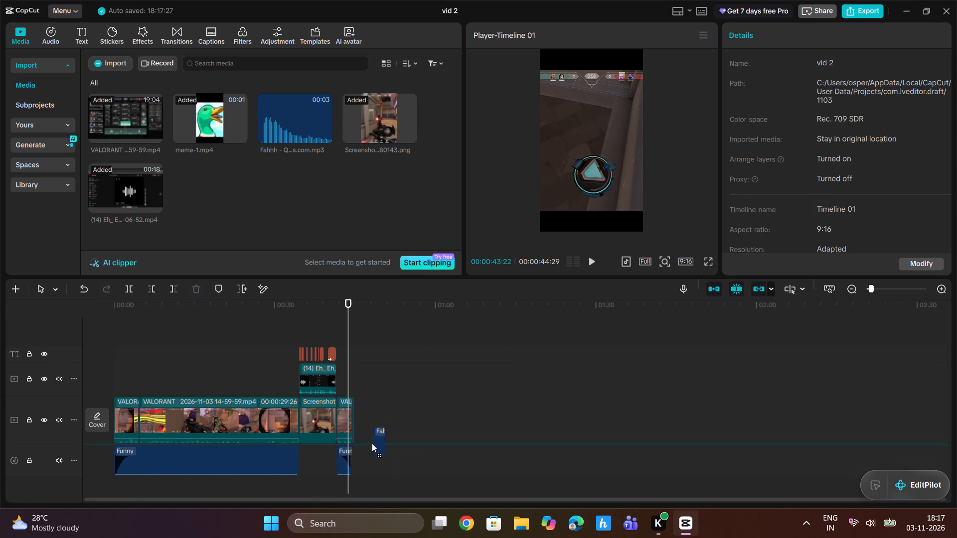
left_click_drag(372, 443, 329, 458)
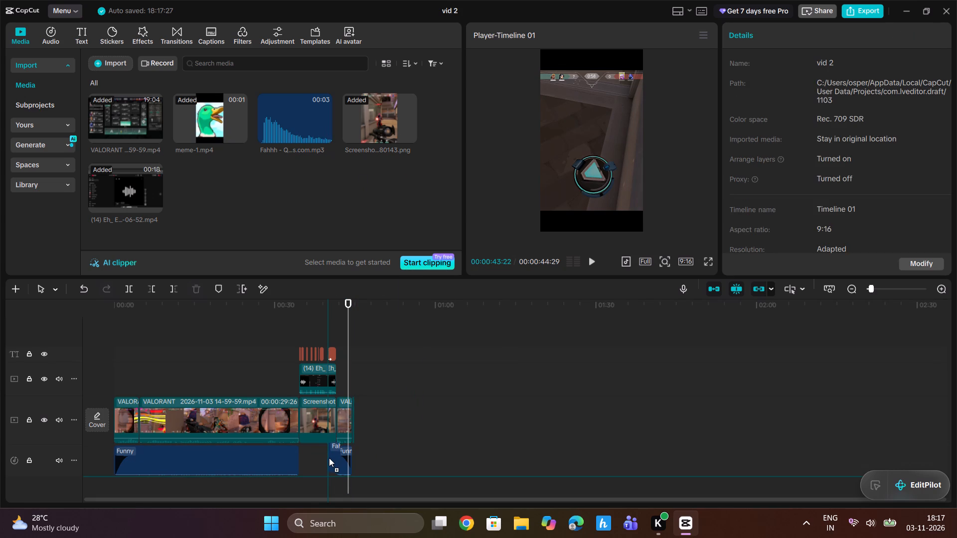
left_click_drag(329, 458, 325, 460)
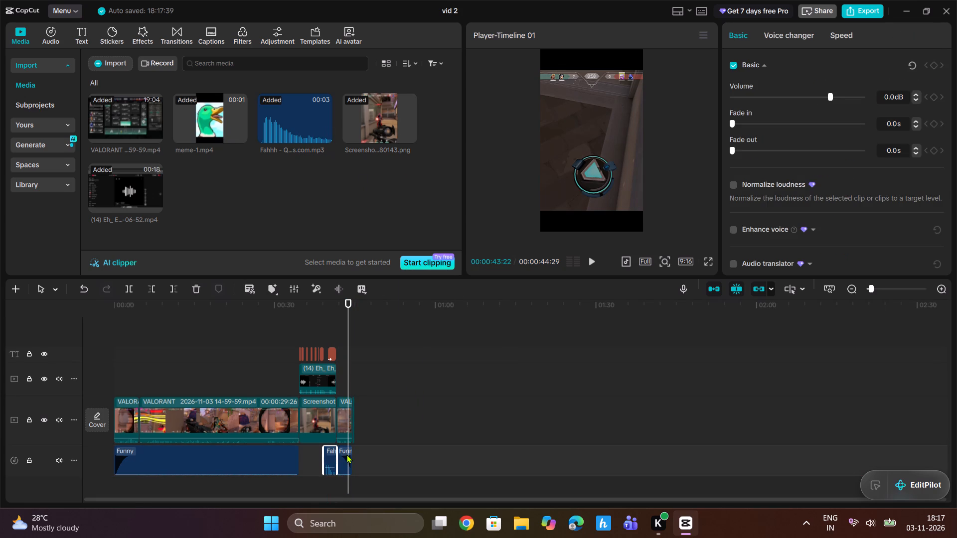
Shift the last Funny music clip later and trim its end back to the end of the final gameplay clip.
left_click(347, 455)
left_click_drag(346, 455, 353, 455)
left_click_drag(361, 457, 351, 457)
Raise the Fahhh sound effect's volume to 1.8 dB and move it later so it ends where the last Funny clip starts.
left_click(328, 458)
left_click_drag(328, 467, 337, 467)
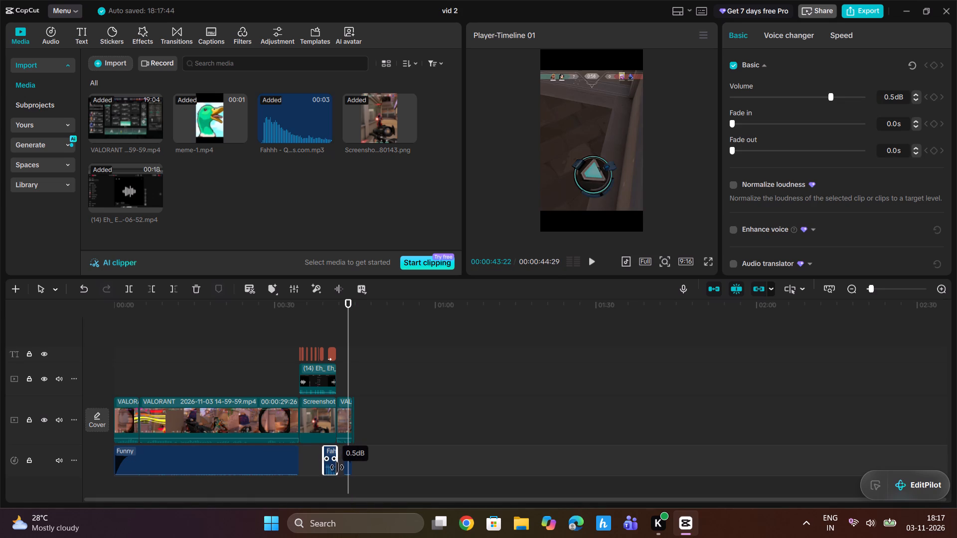
left_click_drag(337, 467, 339, 467)
left_click_drag(331, 467, 338, 467)
left_click_drag(327, 467, 326, 464)
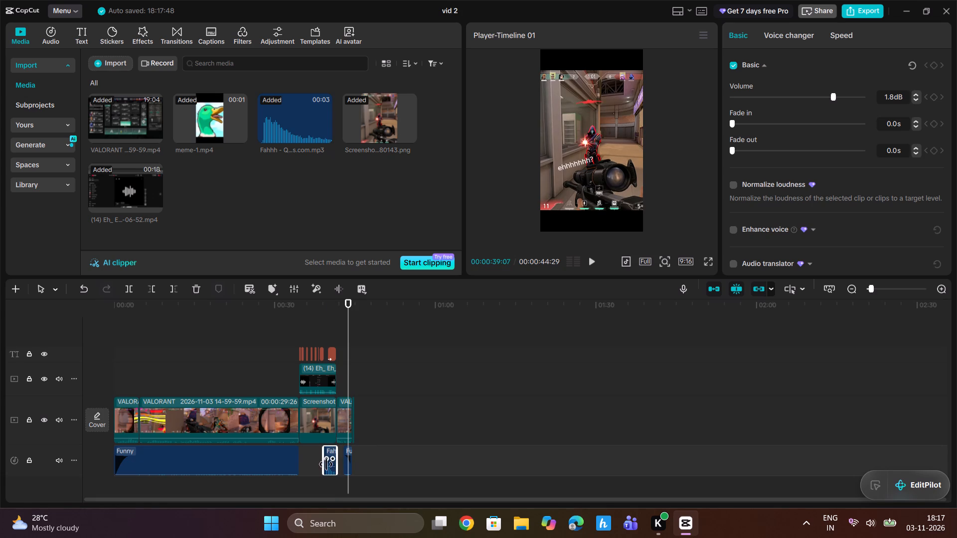
left_click_drag(326, 464, 315, 465)
left_click(890, 288)
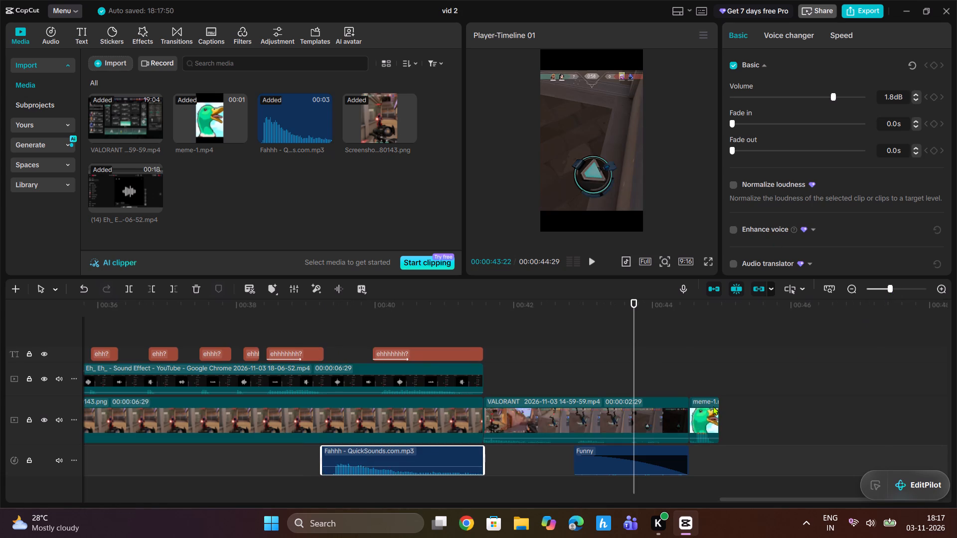
left_click_drag(433, 458, 526, 459)
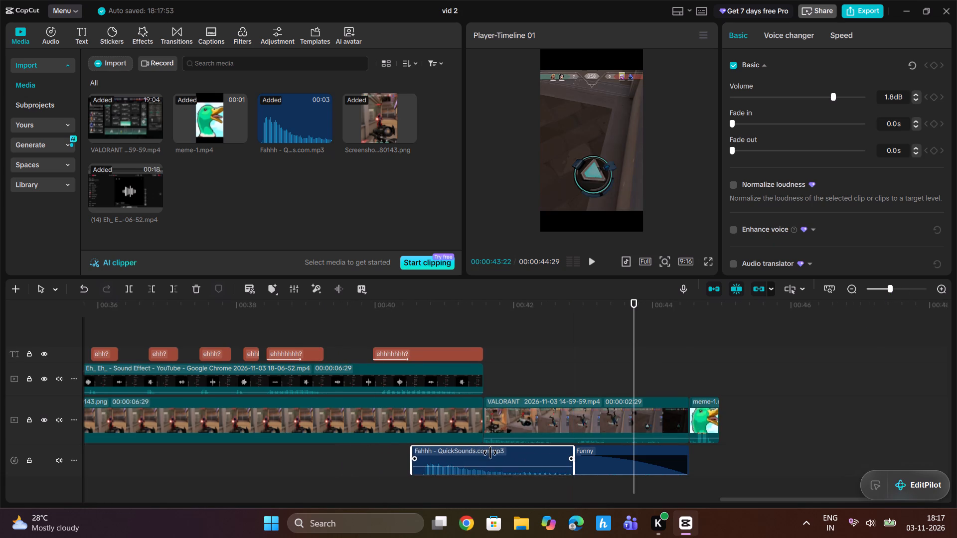
Play the transition out of the screenshot and move the last Funny music clip later to end together with the duck meme.
left_click(372, 315)
key("space")
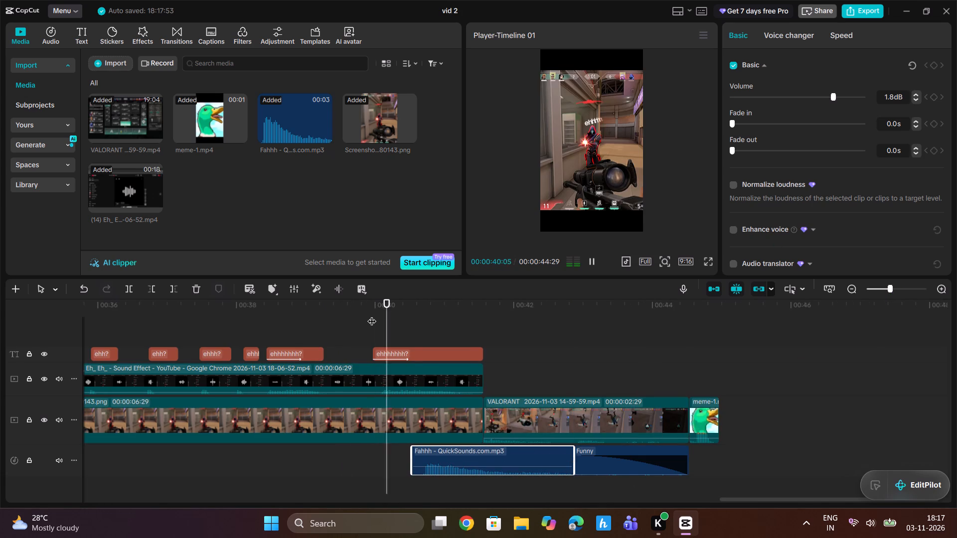
key("space")
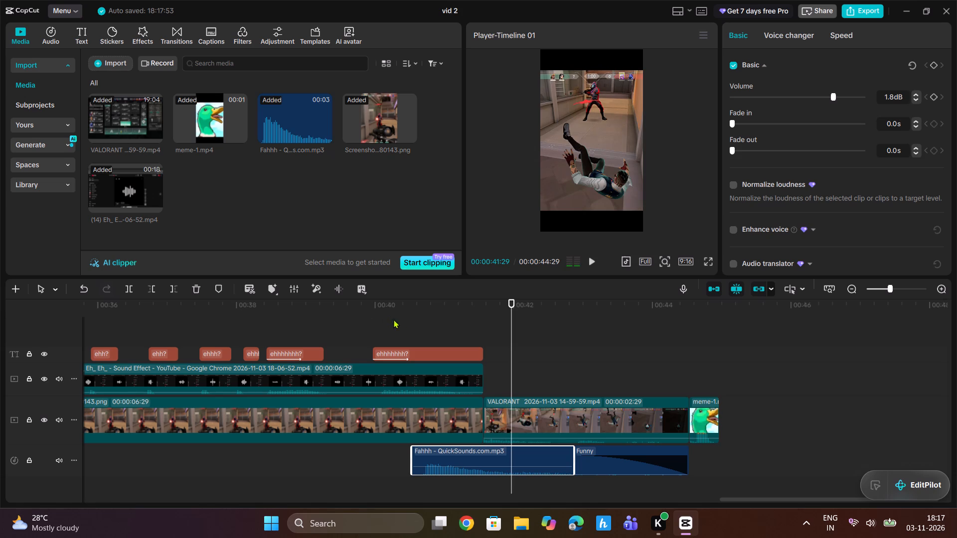
left_click(604, 458)
left_click_drag(618, 458, 650, 458)
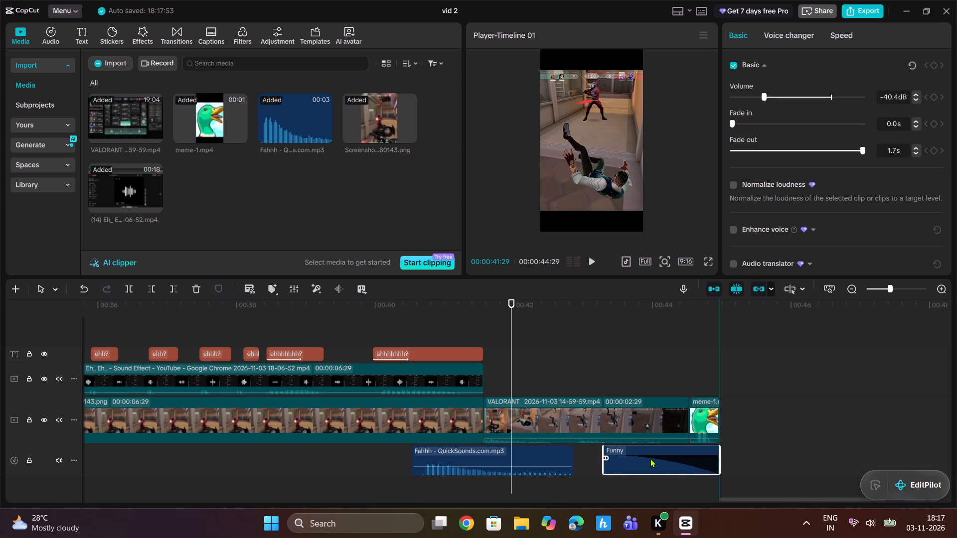
left_click_drag(650, 458, 650, 458)
Trim both ends of the Fahhh sound effect and move it against the start of the last Funny clip.
left_click(527, 460)
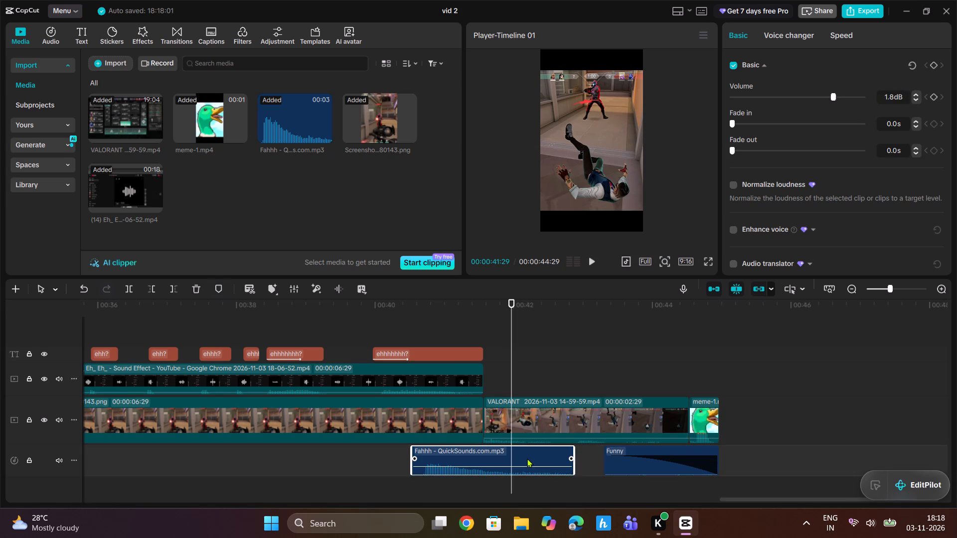
left_click_drag(527, 457, 560, 457)
left_click_drag(605, 453, 583, 453)
left_click_drag(550, 458, 571, 456)
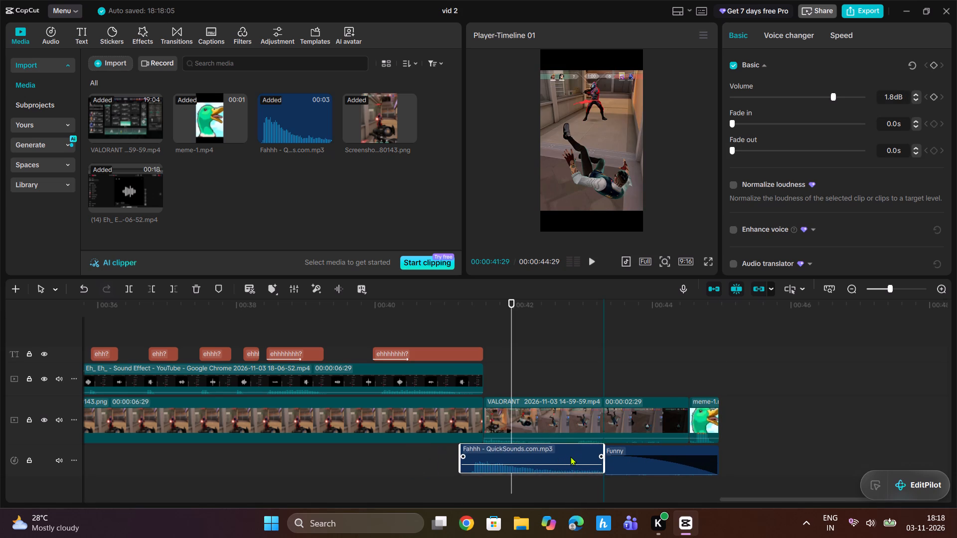
left_click_drag(457, 457, 468, 457)
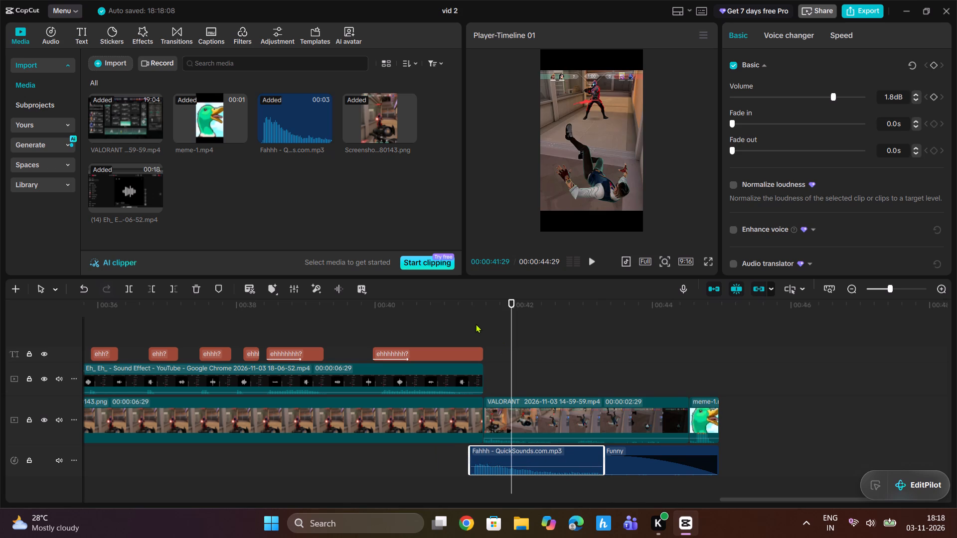
Play the ending from the Fahhh sound effect, and again from the "ehh?" texts, to check the sound timing and duck meme.
left_click(473, 319)
key("space")
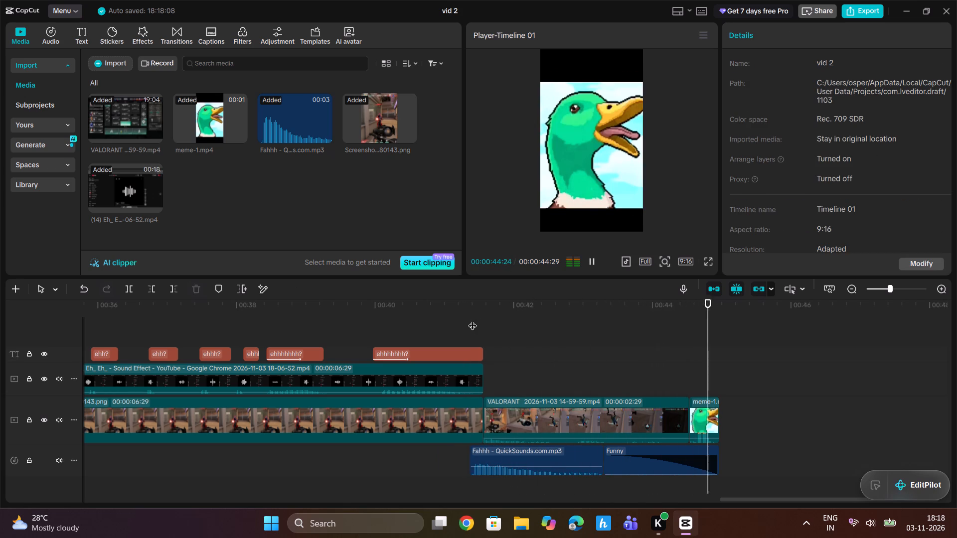
left_click(414, 321)
left_click_drag(413, 321, 145, 333)
key("space")
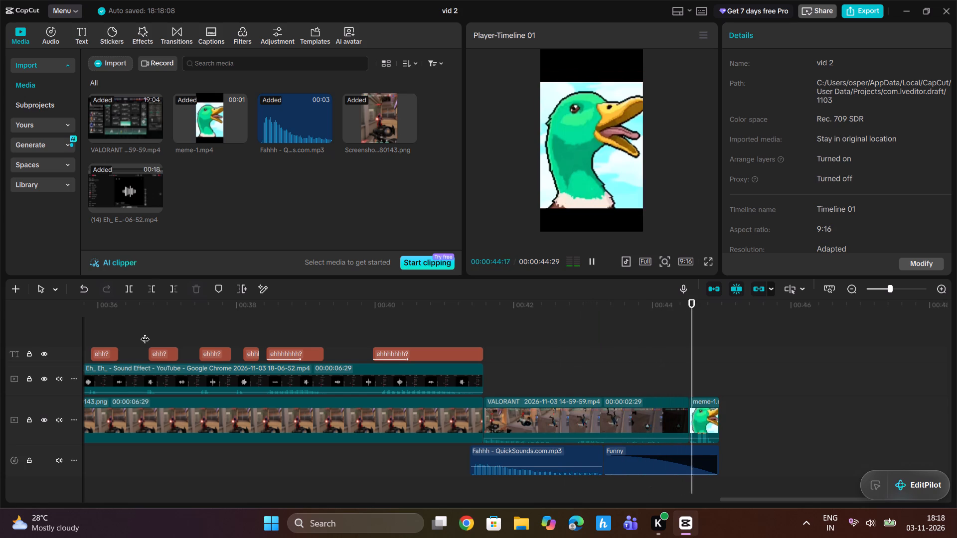
Resize the duck meme clip to 101% scale and reposition it at X 0, Y 205, returning to its first frame.
left_click(609, 167)
left_click_drag(609, 167, 609, 158)
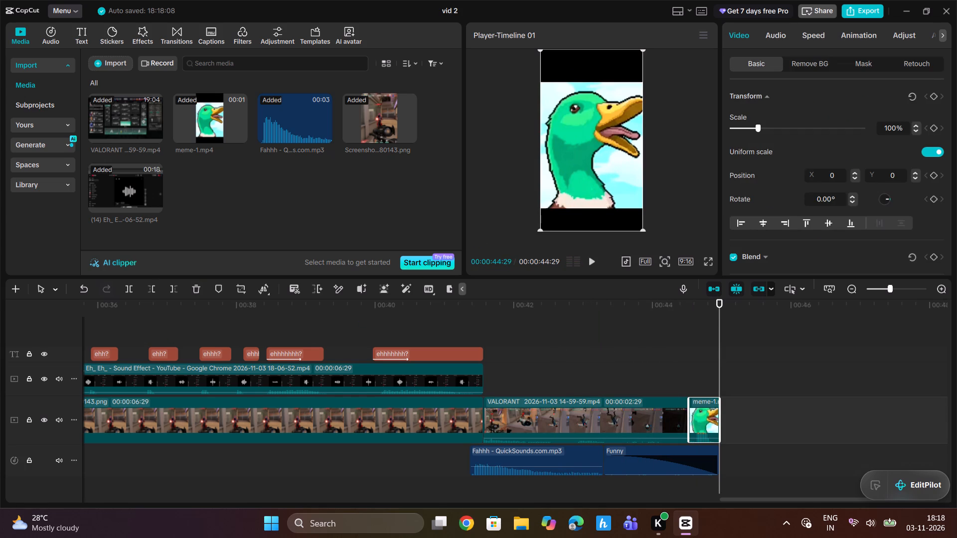
left_click_drag(538, 229, 527, 242)
left_click_drag(554, 205, 562, 191)
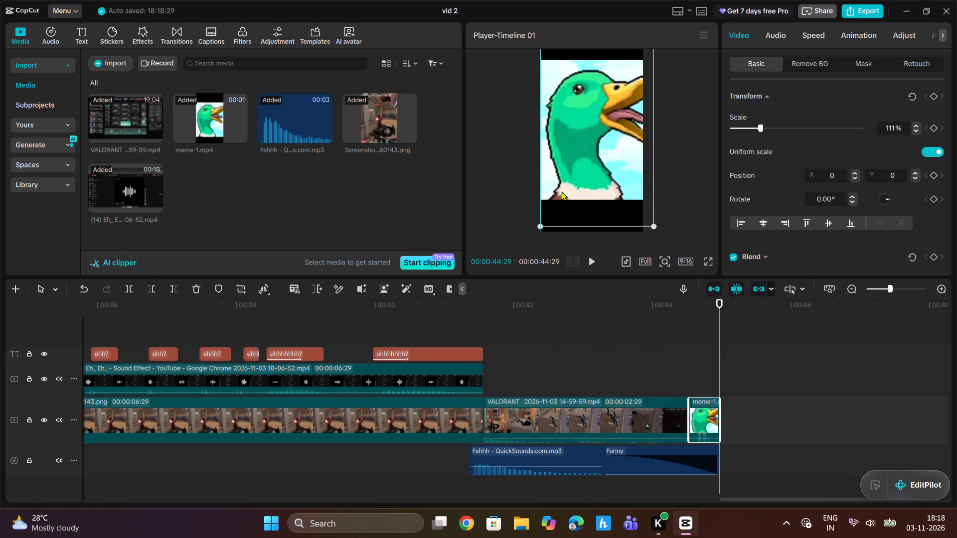
left_click_drag(562, 191, 558, 199)
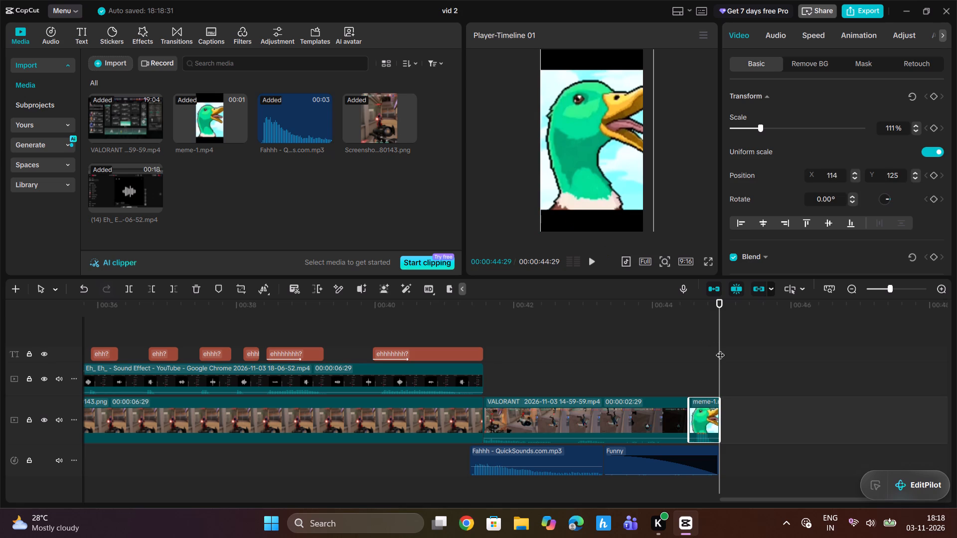
left_click_drag(599, 194, 591, 196)
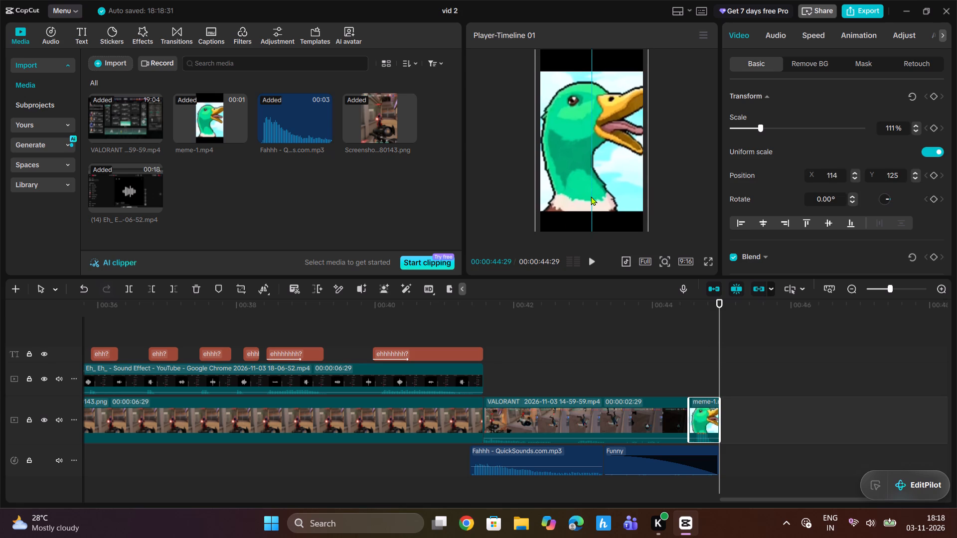
left_click_drag(591, 196, 591, 193)
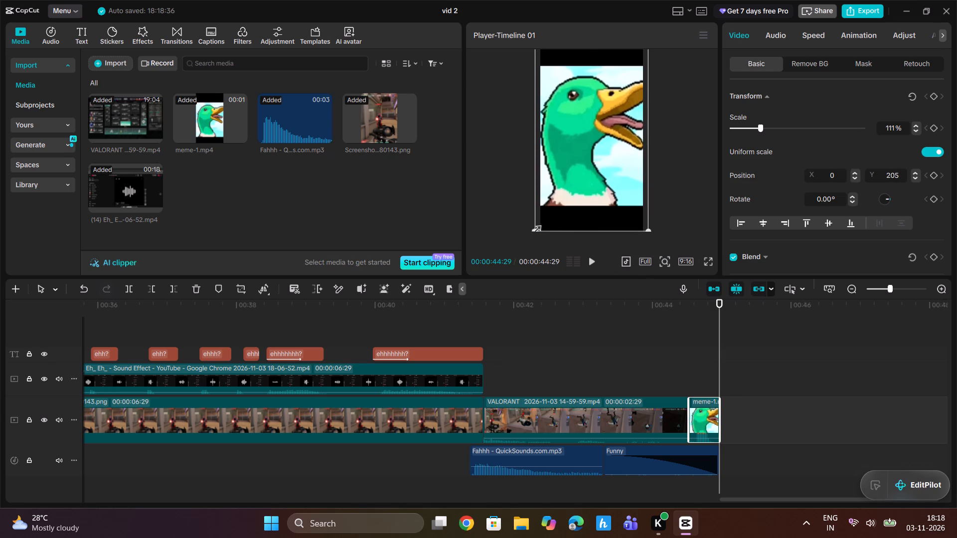
left_click_drag(532, 229, 539, 225)
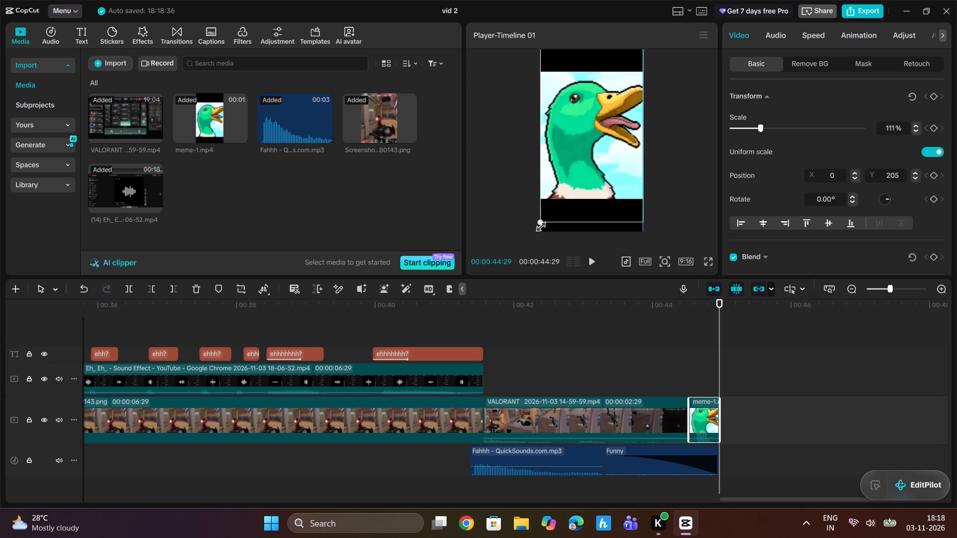
left_click_drag(539, 225, 537, 226)
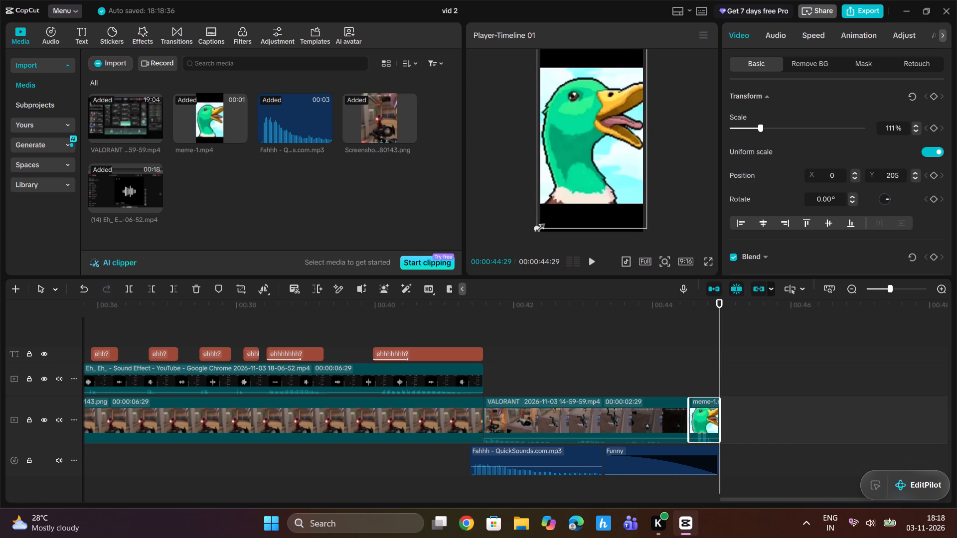
left_click_drag(537, 226, 537, 225)
left_click_drag(717, 309, 690, 318)
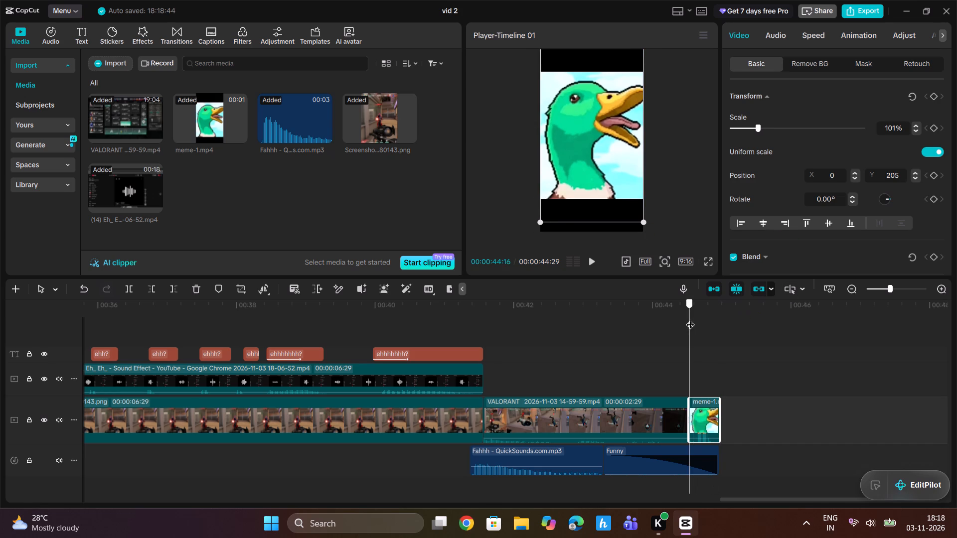
Apply the Fade Out exit animation to the VALORANT clip before the duck meme, and scrub back through the timeline.
left_click_drag(690, 318, 735, 316)
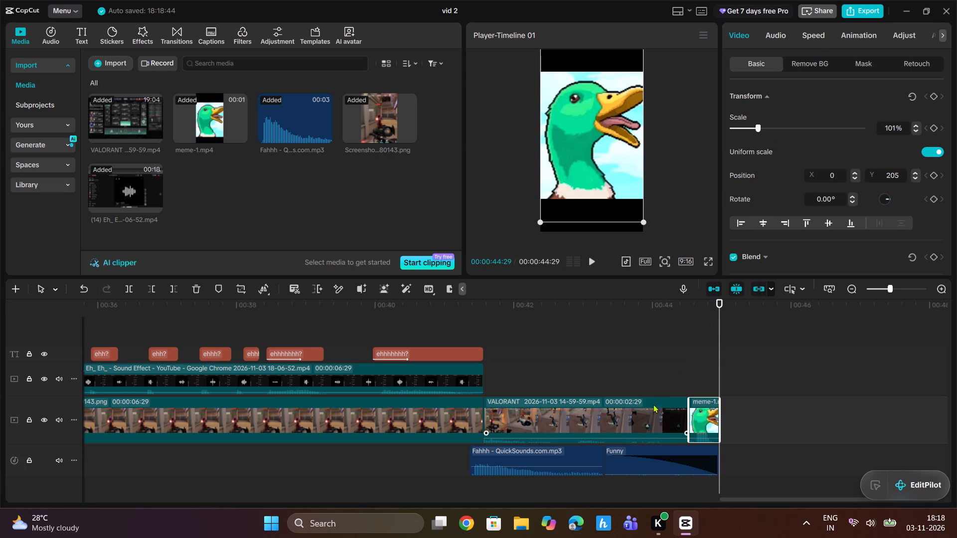
left_click(652, 407)
left_click(864, 37)
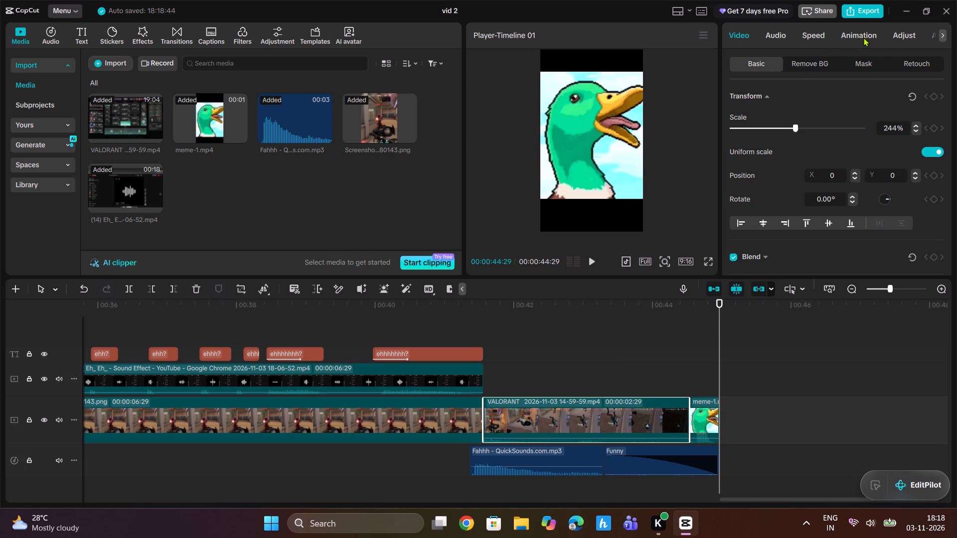
left_click(746, 215)
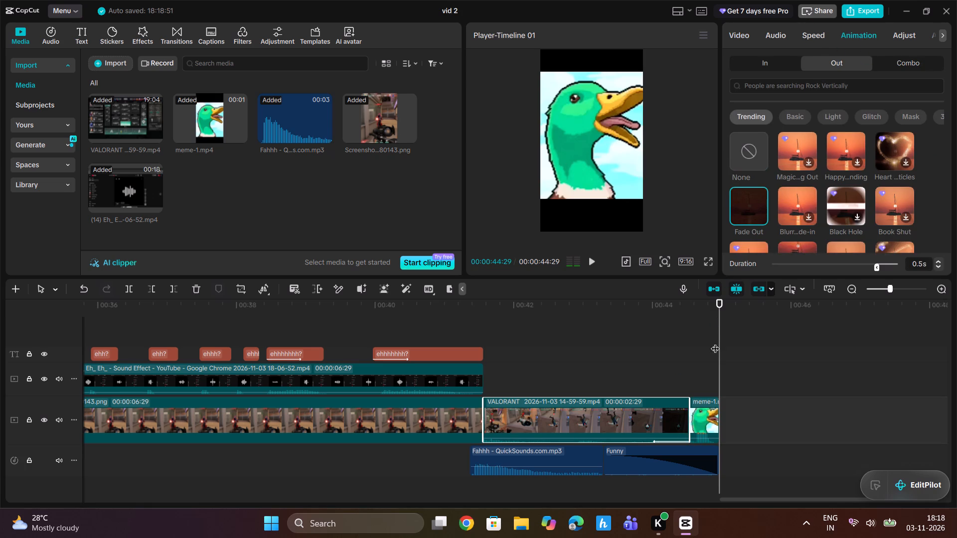
left_click_drag(718, 304, 501, 385)
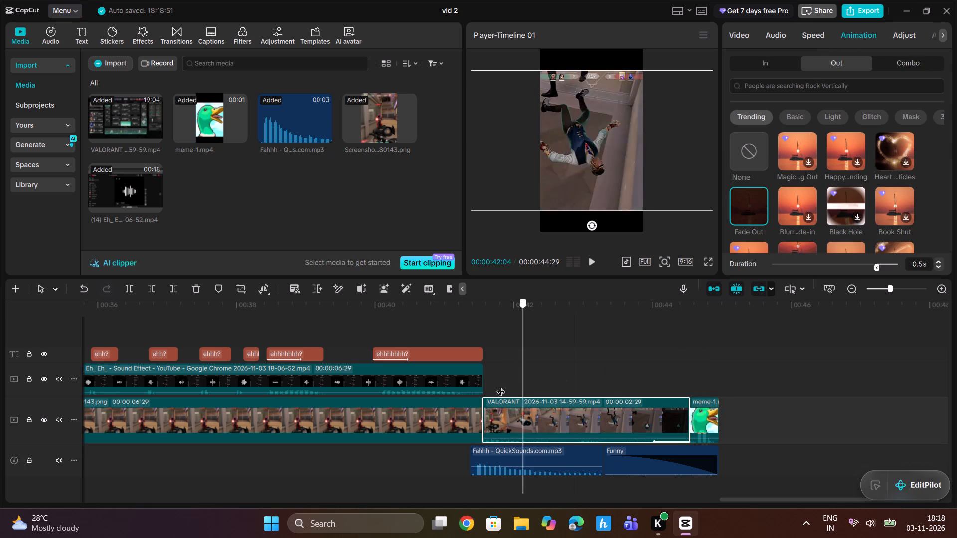
left_click_drag(501, 385, 906, 436)
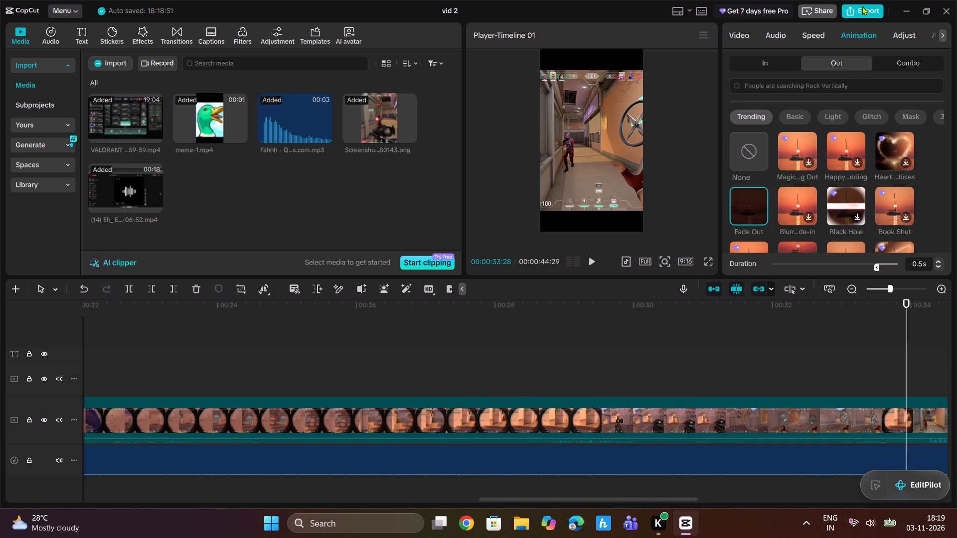
Export vid 2 as a 4K H.264 mp4 at 30fps with the recommended bit rate, and dismiss the sharing options.
left_click(863, 8)
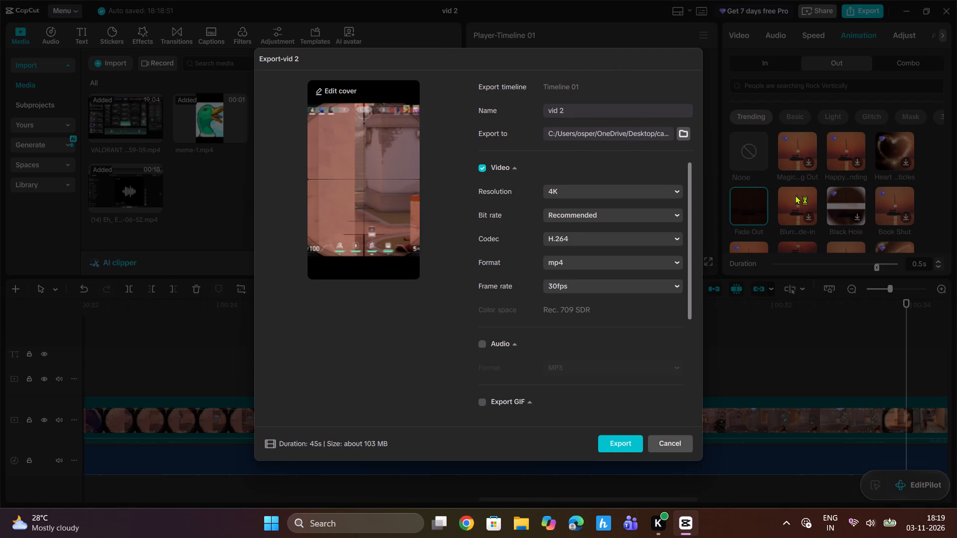
left_click(612, 444)
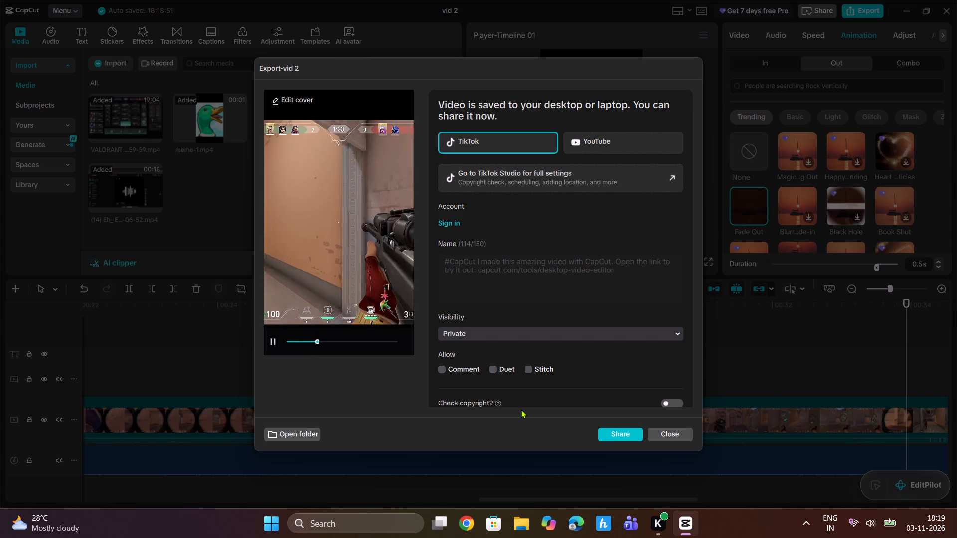
left_click(682, 439)
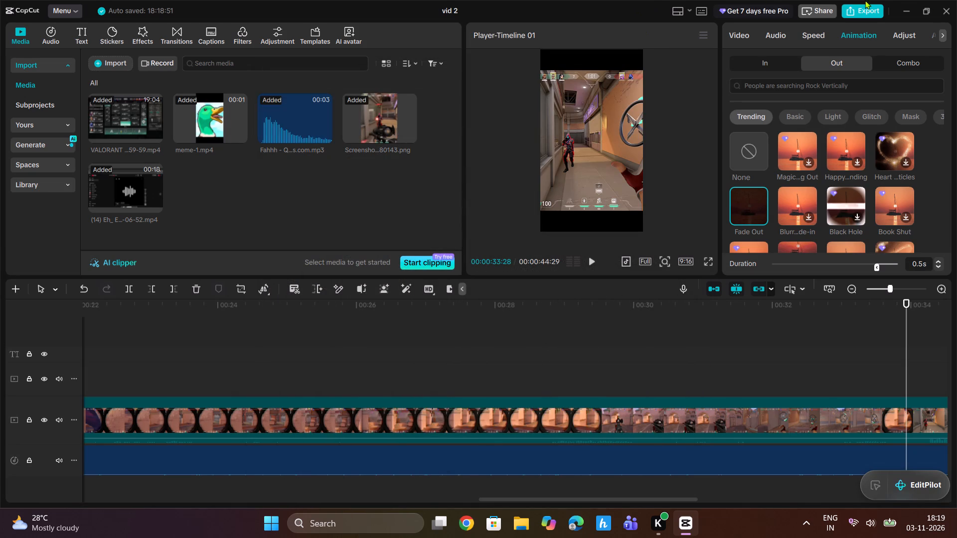
Close the vid 2 project.
left_click(950, 10)
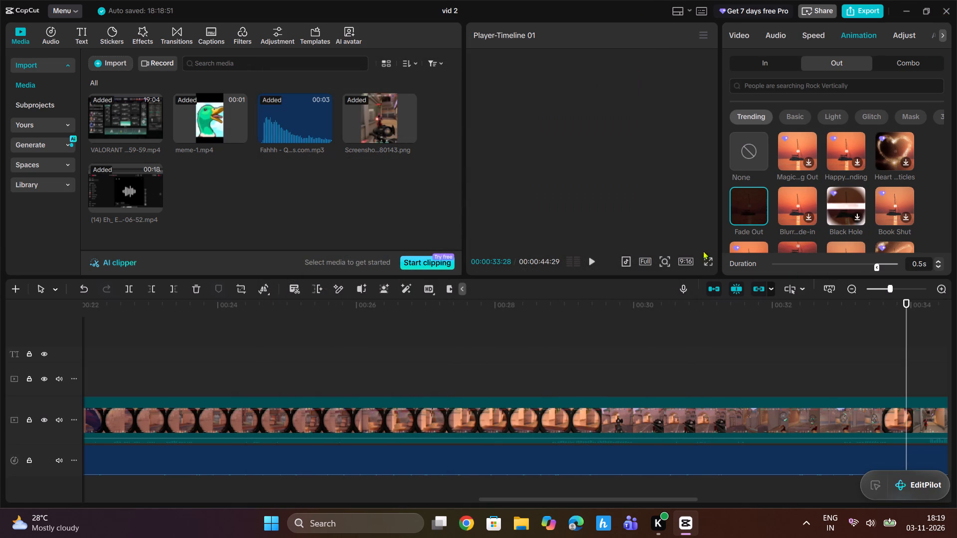